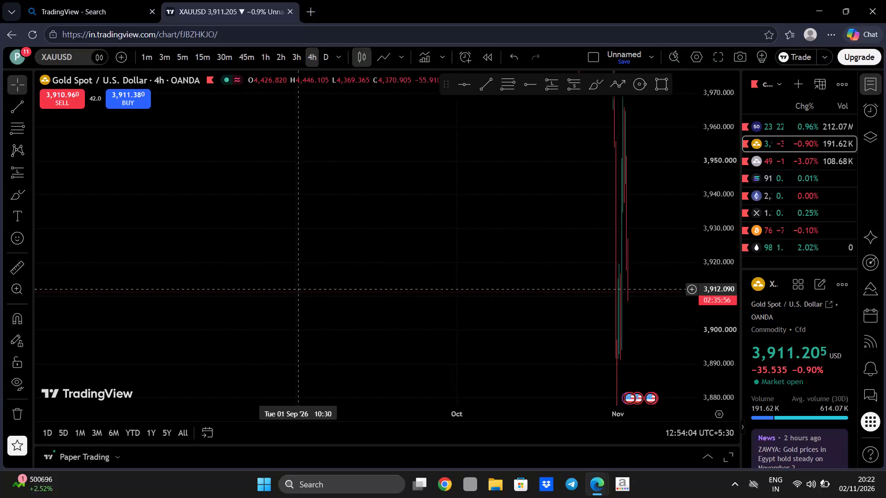
Reset the XAUUSD 4-hour chart view by switching to NIFTY in the watchlist and back to gold.
scroll(298, 289, "up", 10)
scroll(298, 289, "left", 1)
left_click_drag(291, 284, 374, 497)
left_click_drag(326, 263, 281, 455)
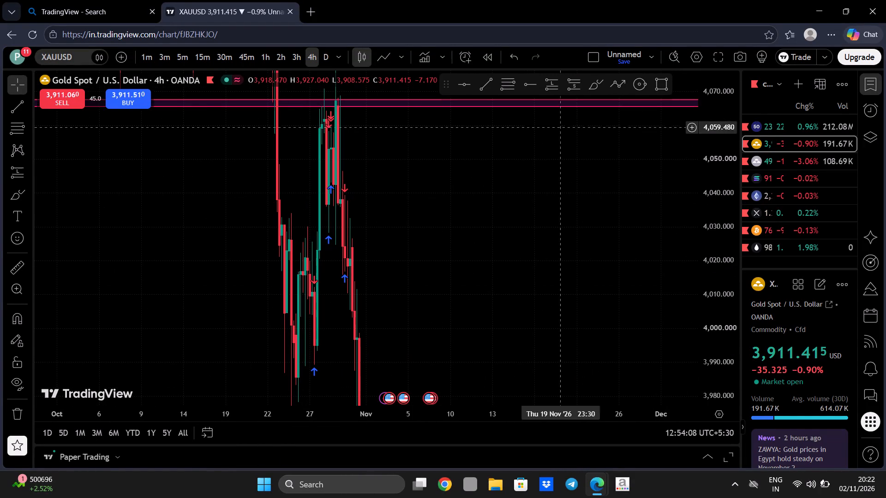
left_click(786, 124)
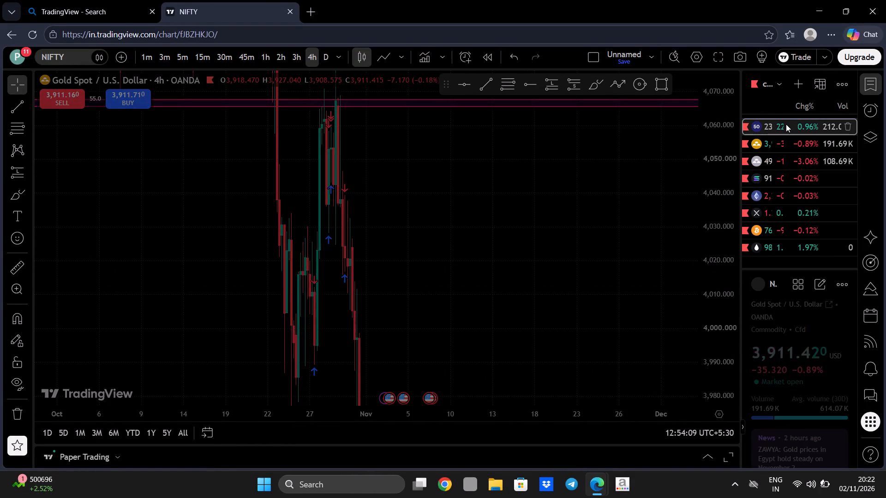
left_click(770, 143)
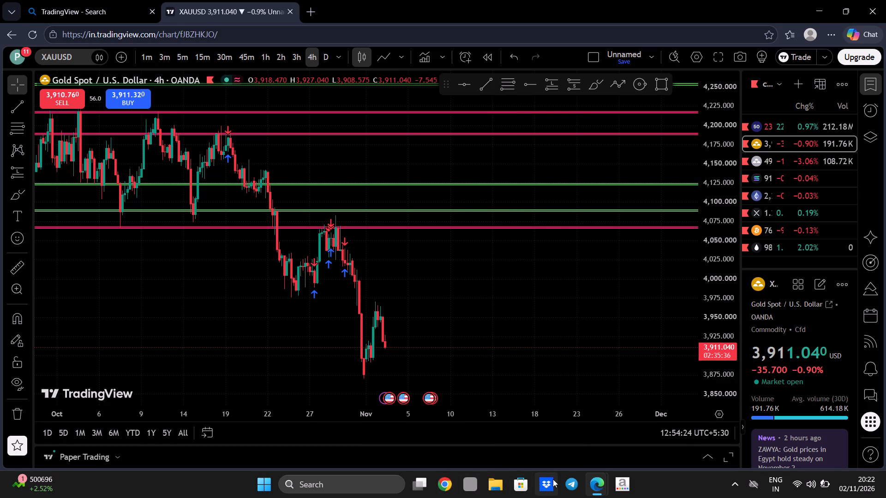
Find the Telegram desktop app through Windows search and open it.
left_click(339, 481)
key("t")
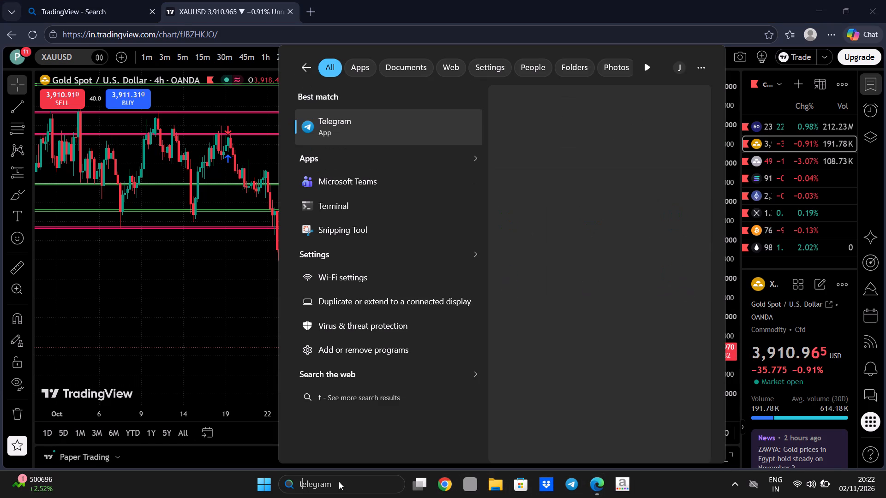
left_click(344, 142)
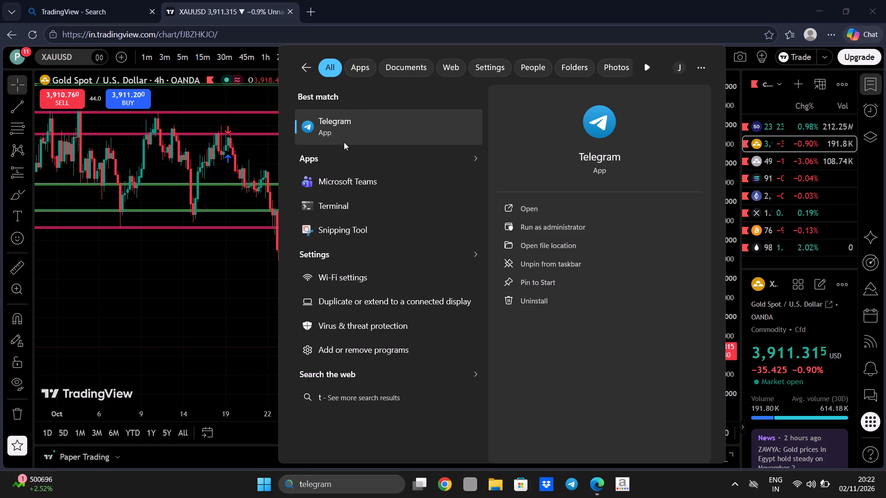
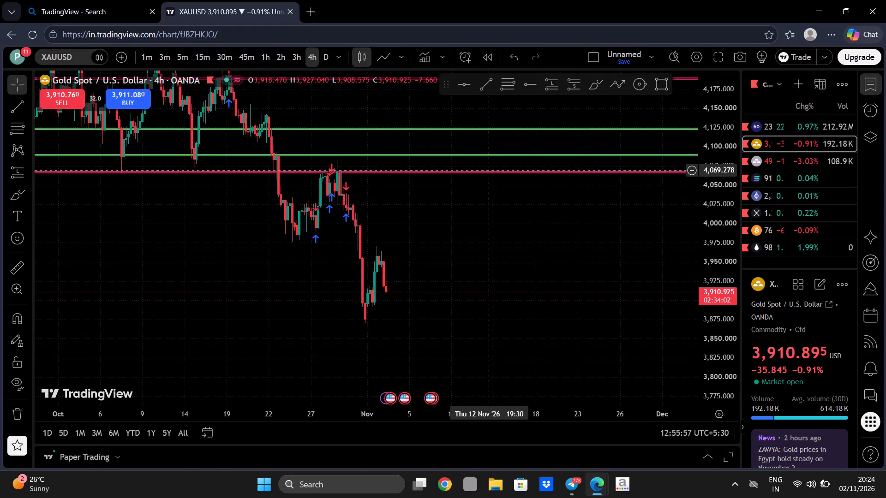
Examine the recent XAUUSD 4-hour candles from mid-October into early November at closer zoom.
scroll(425, 185, "up", 4)
scroll(473, 224, "up", 2)
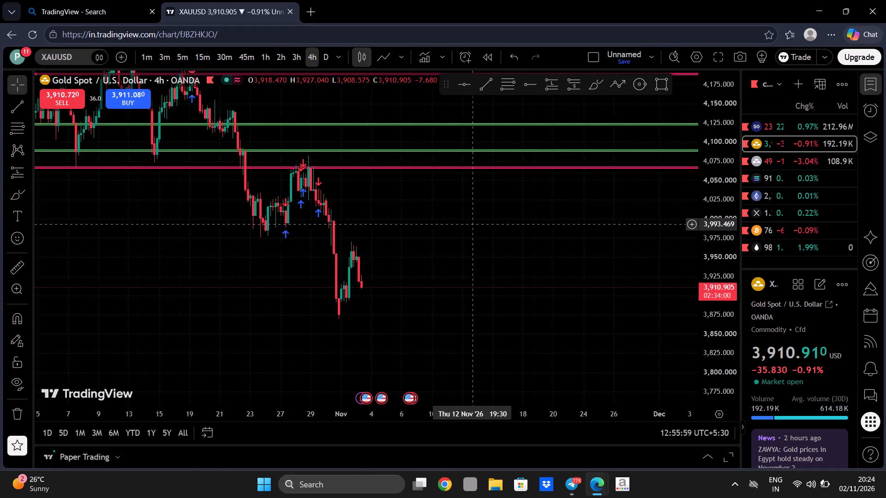
scroll(473, 224, "up", 6)
left_click_drag(359, 231, 453, 235)
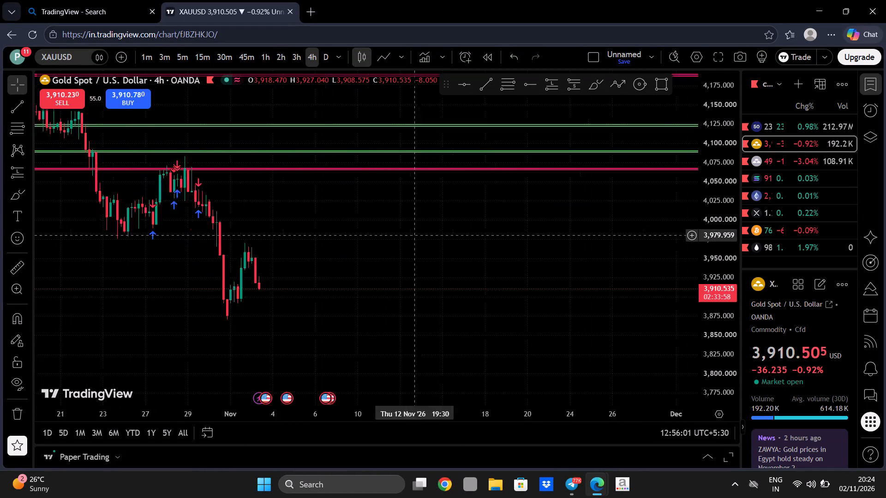
left_click_drag(453, 235, 506, 249)
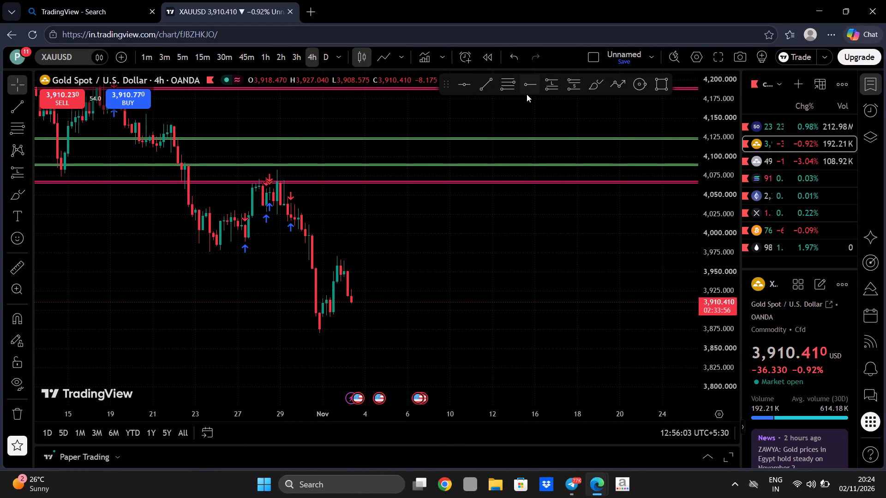
Open the library of indicators, metrics and strategies for the XAUUSD 4-hour chart.
left_click(448, 55)
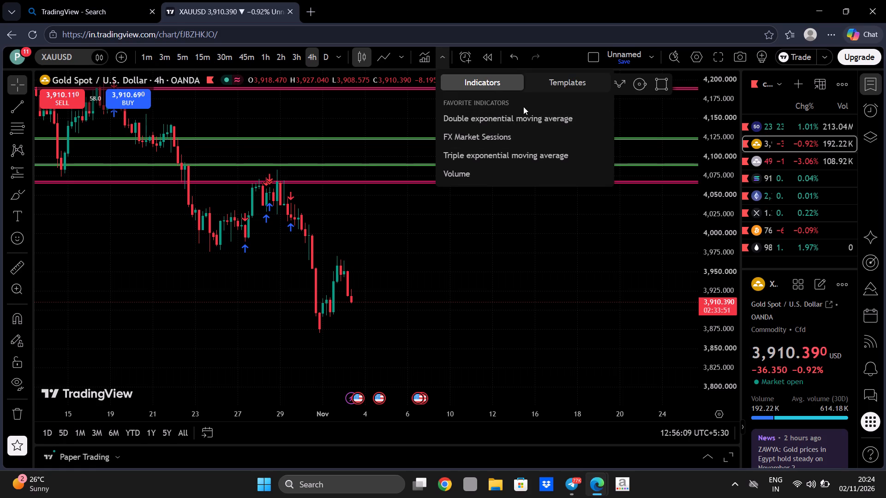
left_click(437, 56)
left_click(424, 56)
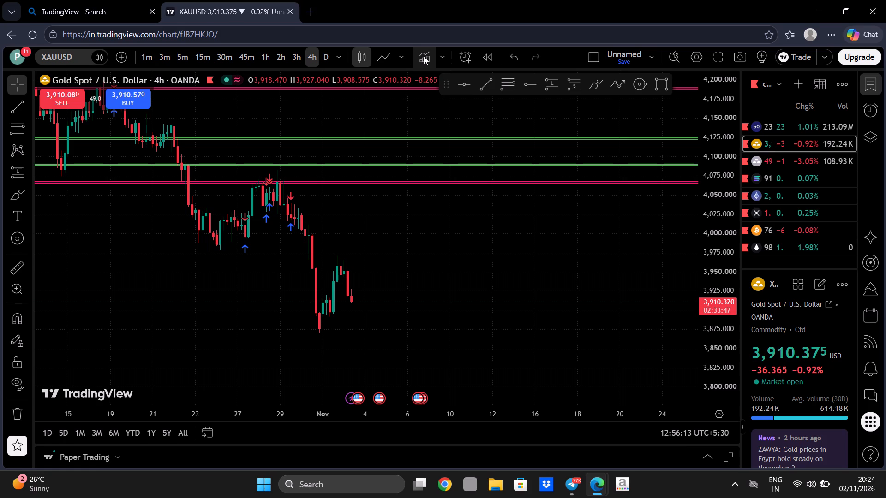
left_click(424, 56)
left_click(437, 50)
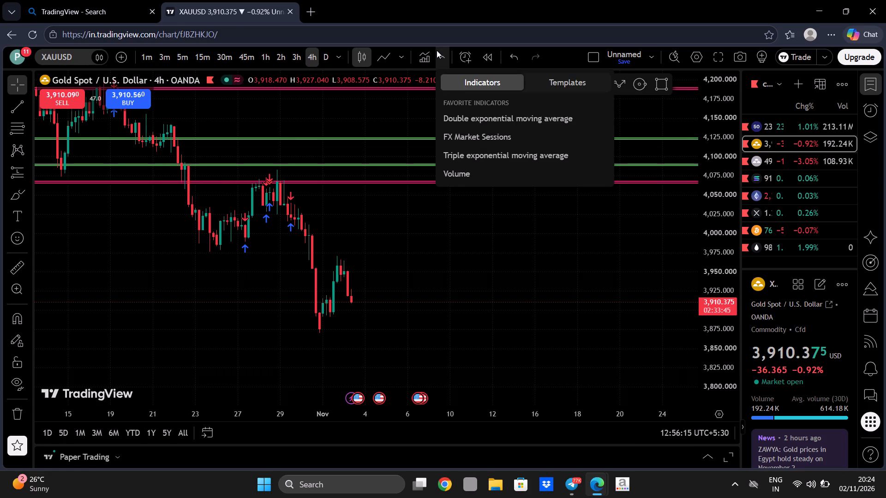
left_click(423, 54)
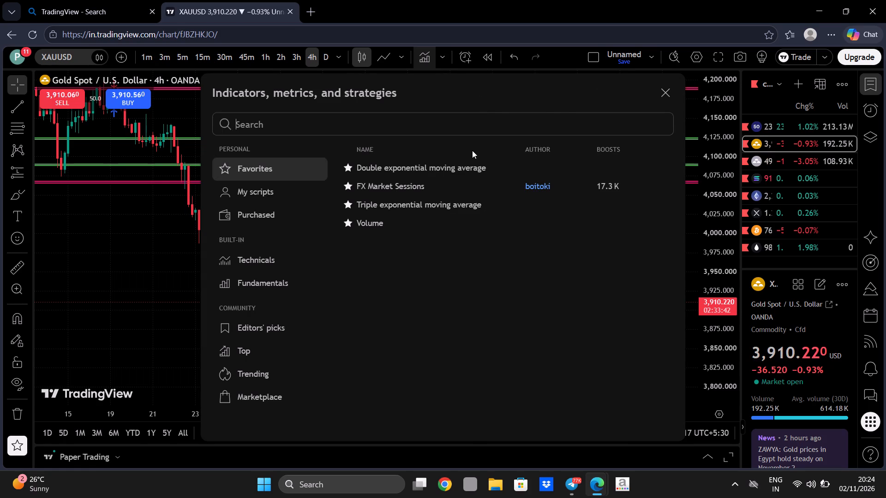
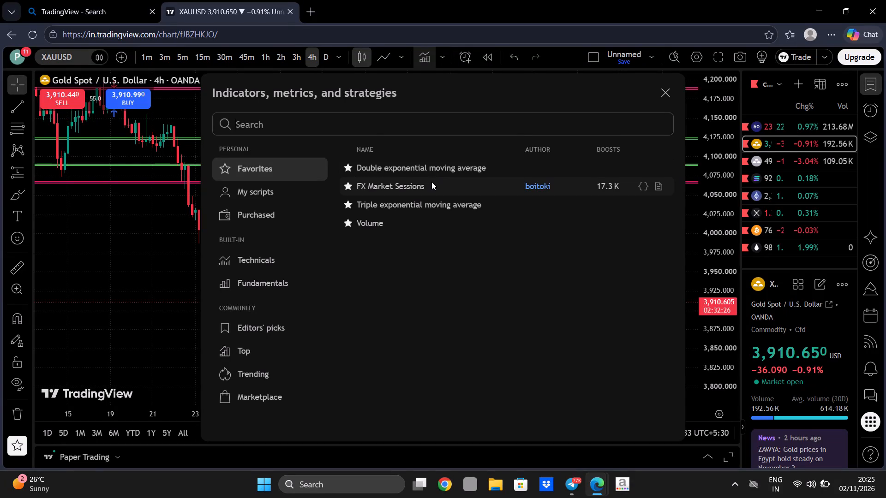
Add the favourite indicator FX Market Sessions by boitoki to the XAUUSD 4-hour chart and close the indicator library.
left_click(431, 182)
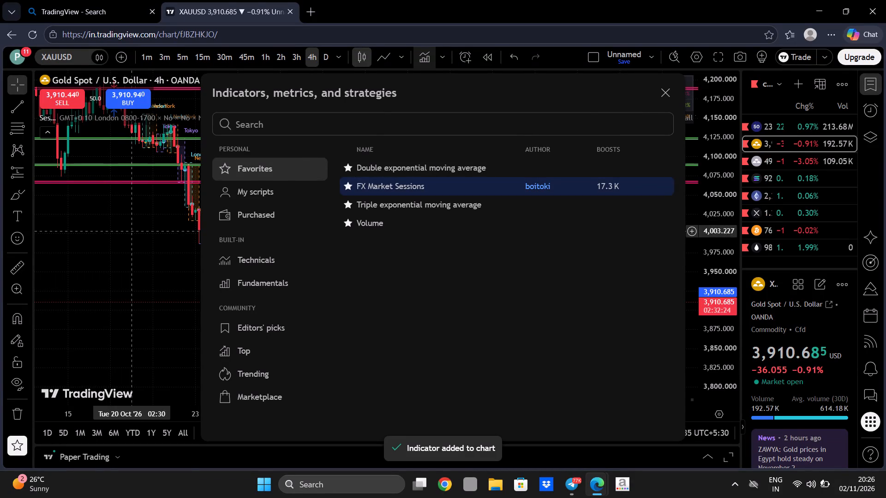
left_click(107, 243)
Open the input settings of the newly added Sessions indicator on the XAUUSD chart.
scroll(243, 266, "up", 1)
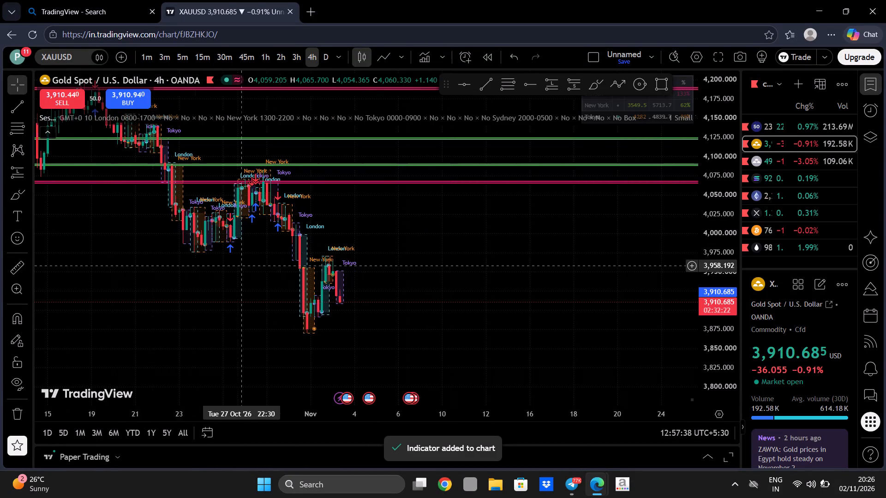
scroll(243, 266, "up", 1)
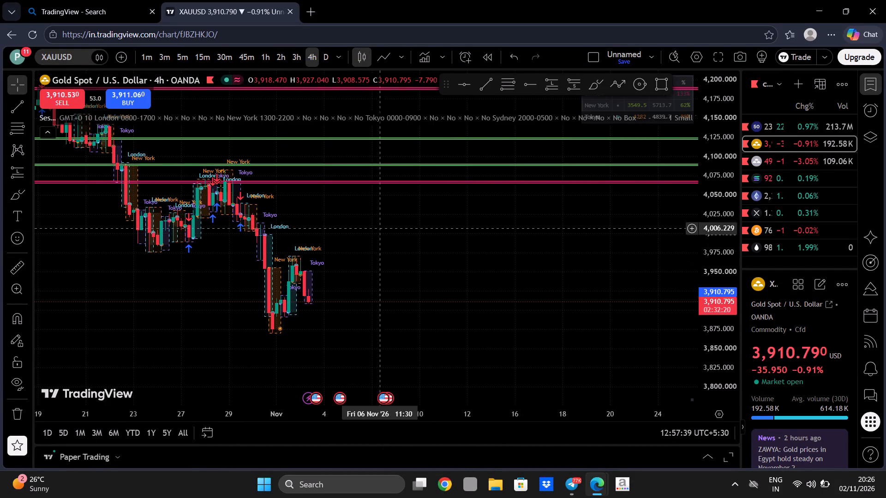
left_click(397, 120)
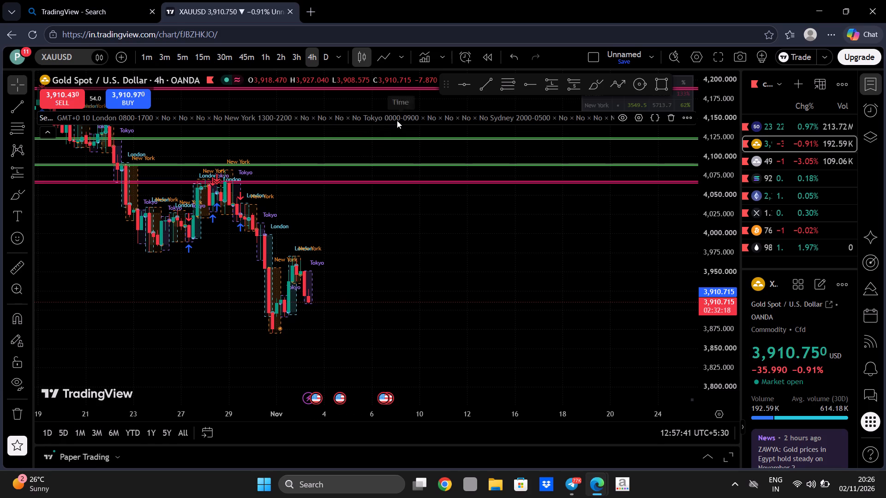
left_click(634, 118)
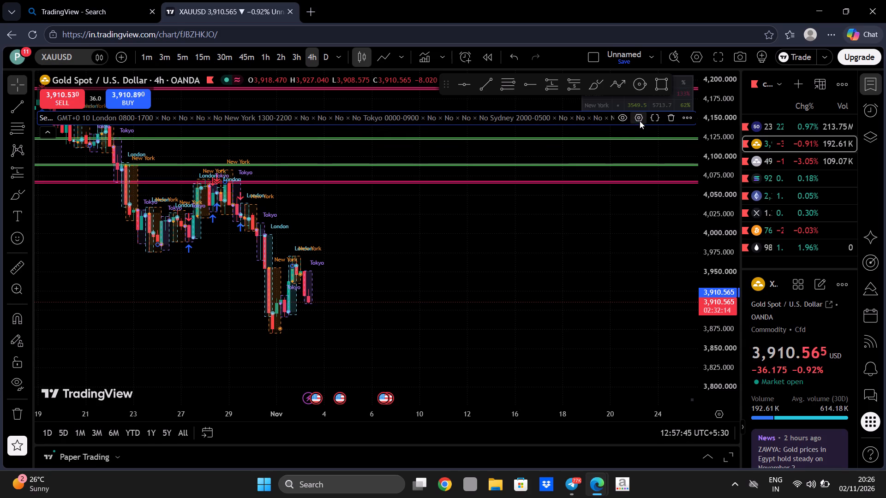
left_click(639, 120)
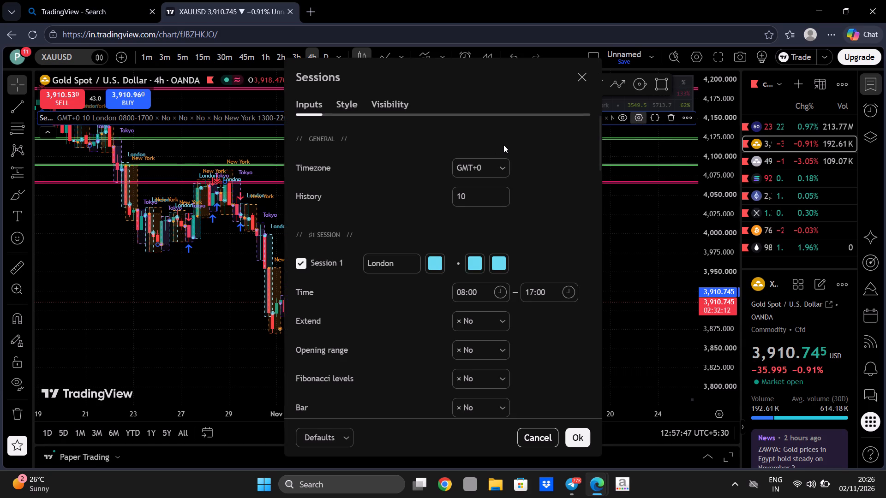
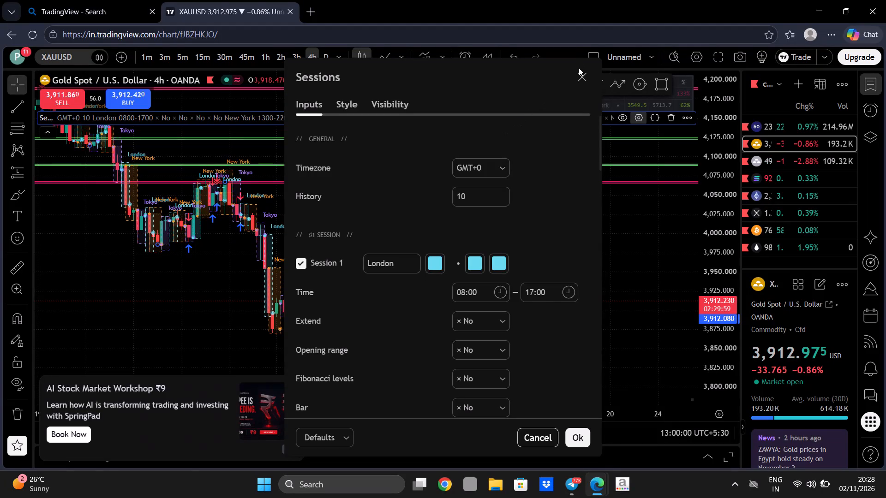
Close the Sessions settings unchanged and remove the Sessions indicator from the XAUUSD chart.
left_click(579, 71)
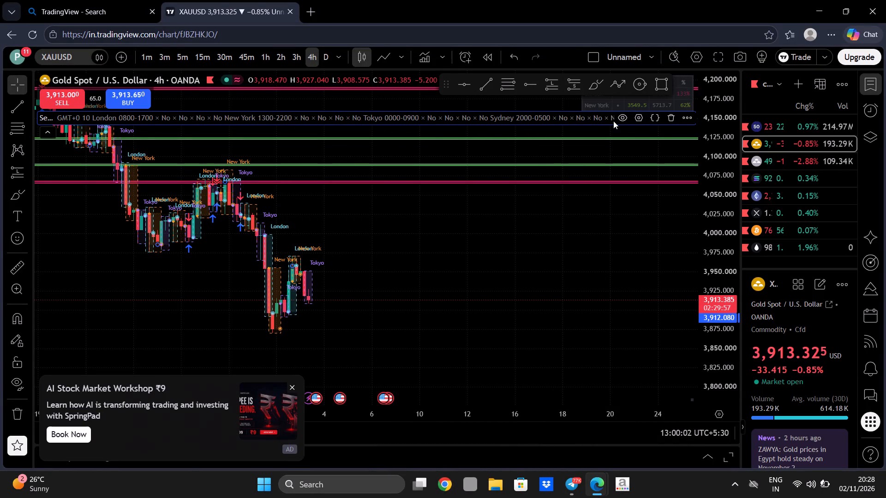
left_click(674, 117)
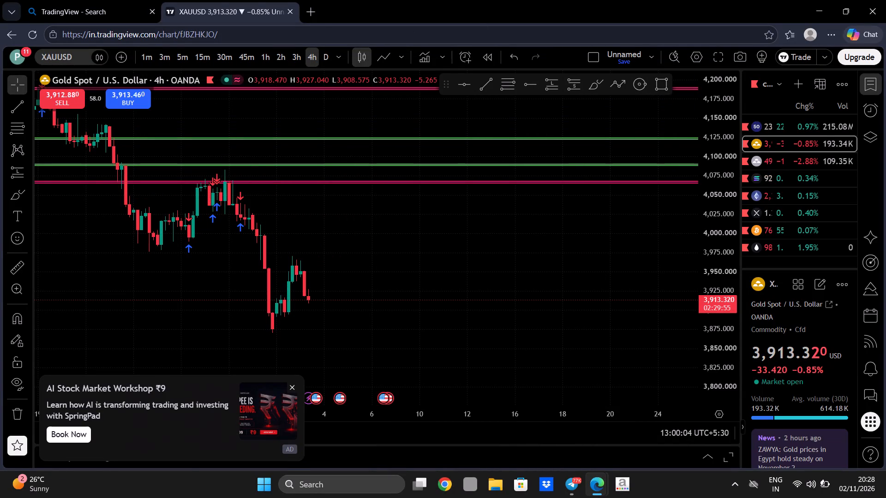
Switch the XAUUSD 4-hour chart from candles to the Line chart type.
left_click(398, 60)
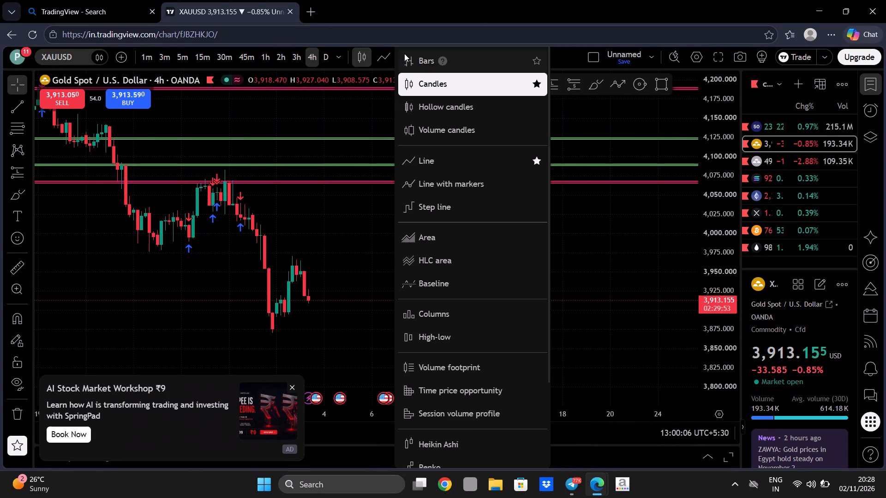
left_click(385, 59)
Add the favourite indicator FX Market Sessions by boitoki to the XAUUSD line chart and close the indicator library.
left_click(434, 59)
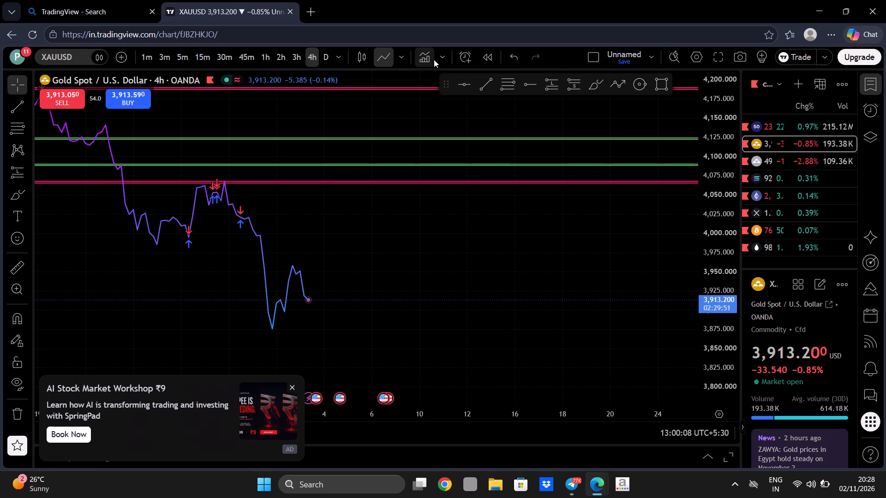
left_click(399, 185)
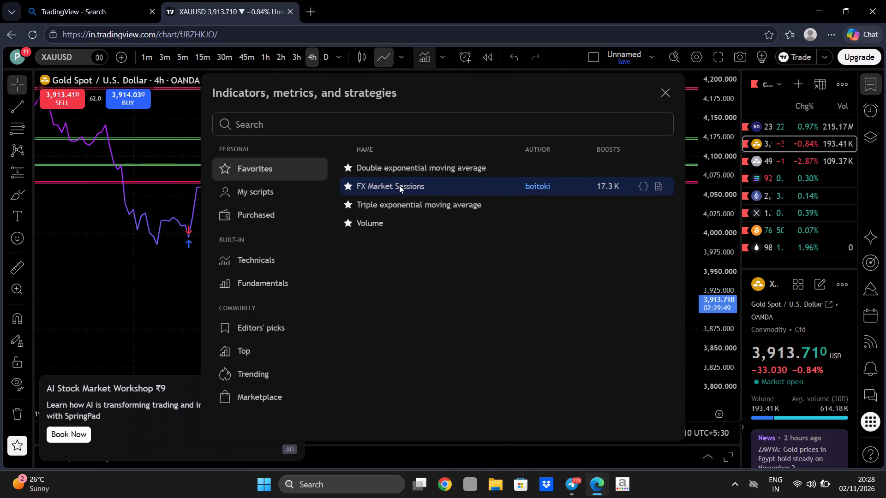
left_click(399, 185)
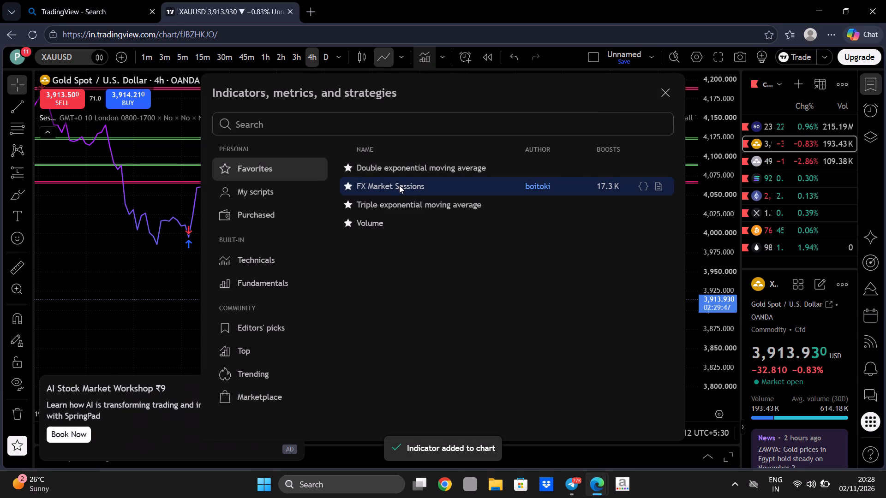
left_click(66, 287)
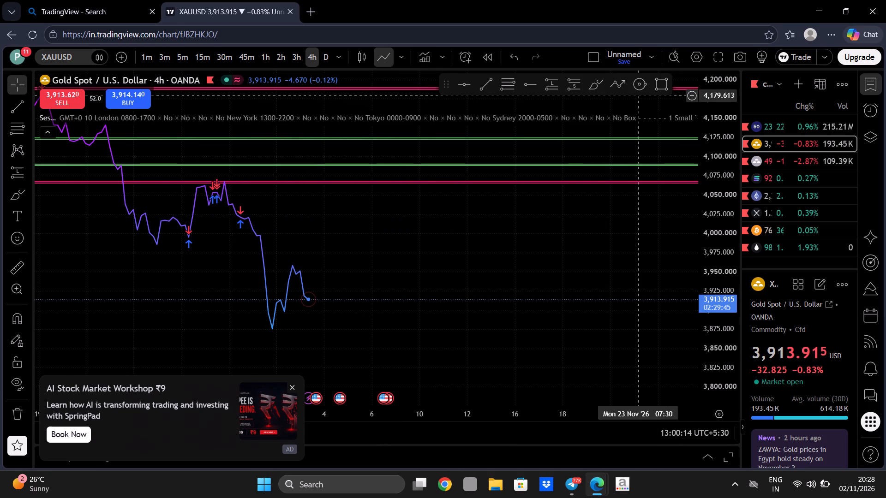
Open the input settings of the re-added Sessions indicator on the XAUUSD chart.
left_click(638, 120)
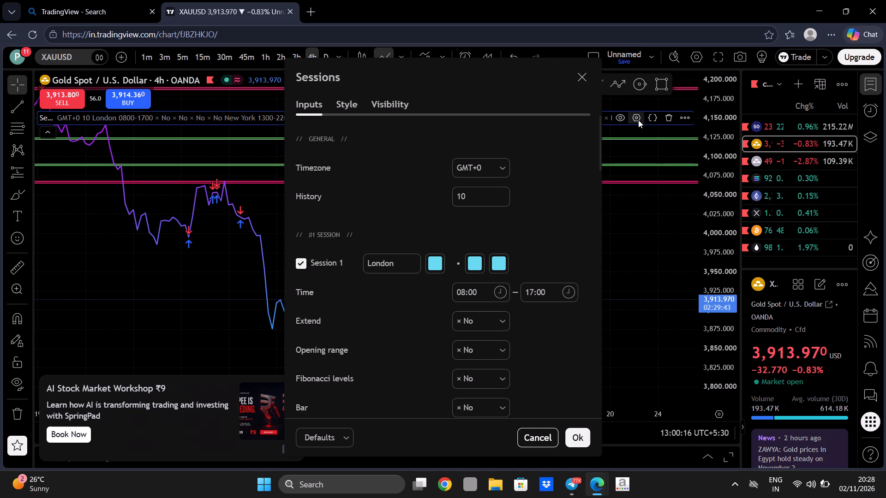
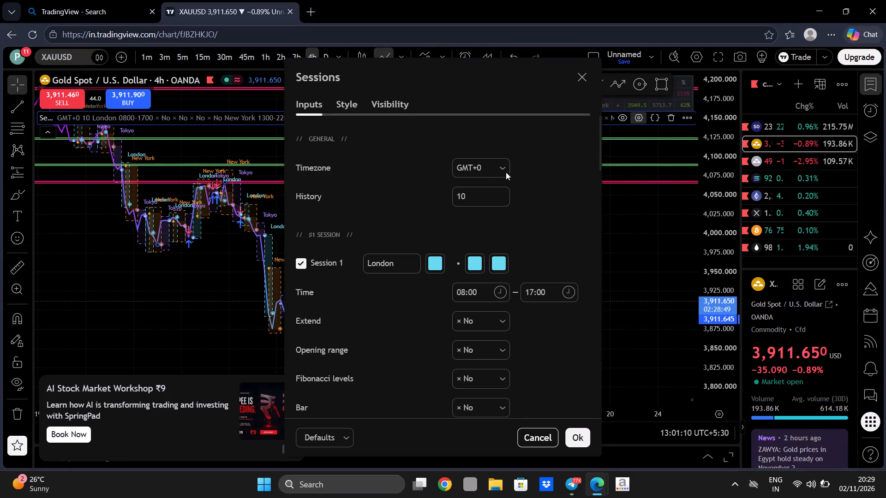
Set the Sessions indicator's timezone to GMT-5 and its history to 100.
left_click(493, 170)
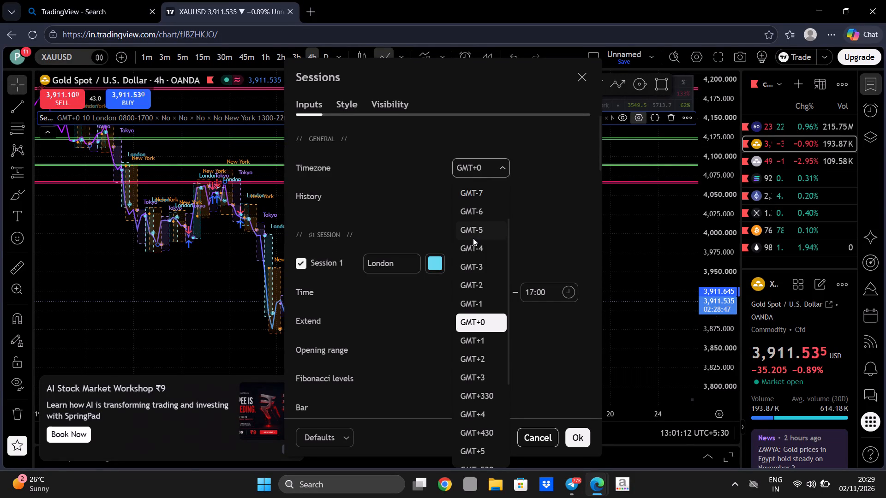
left_click(473, 238)
left_click(472, 197)
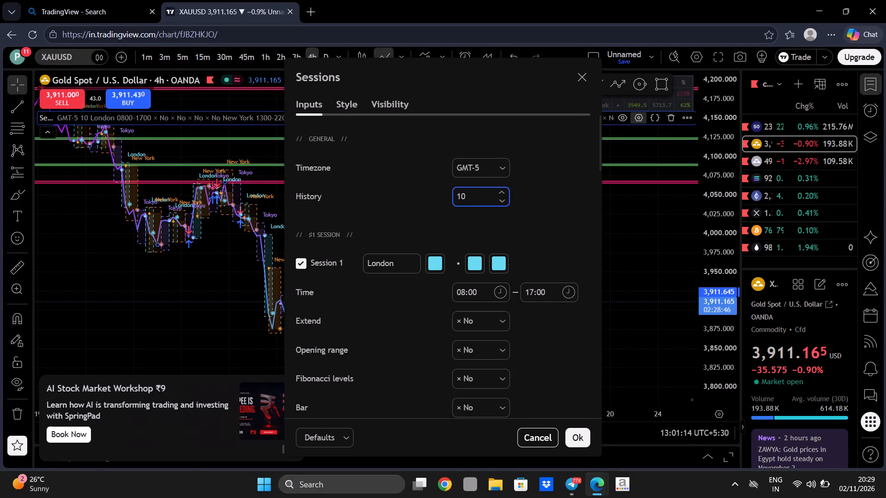
key("0")
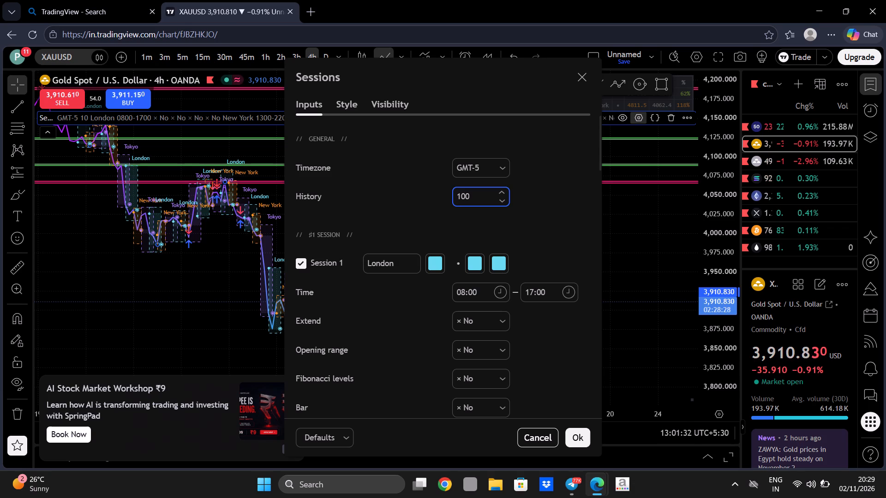
Rename Session 1 of the Sessions indicator from London to Asian.
left_click(389, 262)
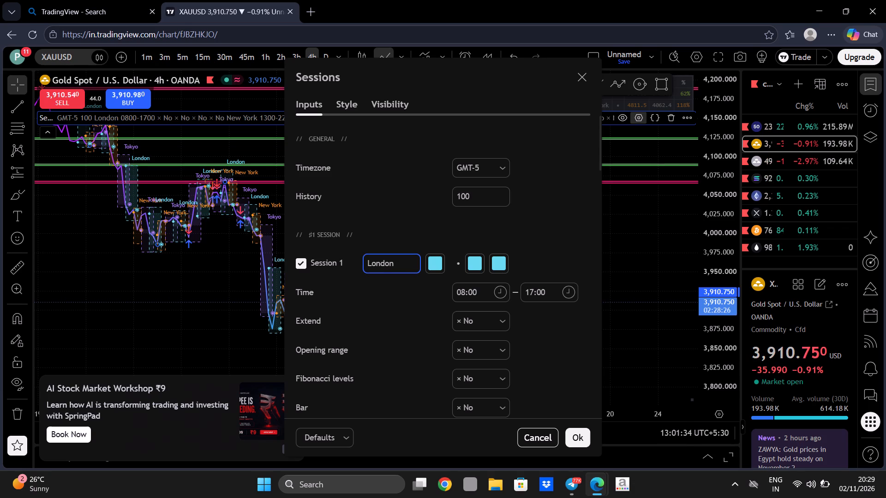
key("BackSpace")
key("BackSpace")
key("BackSpace")
key("BackSpace")
key("BackSpace")
key("BackSpace")
key("BackSpace")
key("BackSpace")
key("BackSpace")
key("BackSpace")
key("BackSpace")
key("BackSpace")
key("BackSpace")
key("BackSpace")
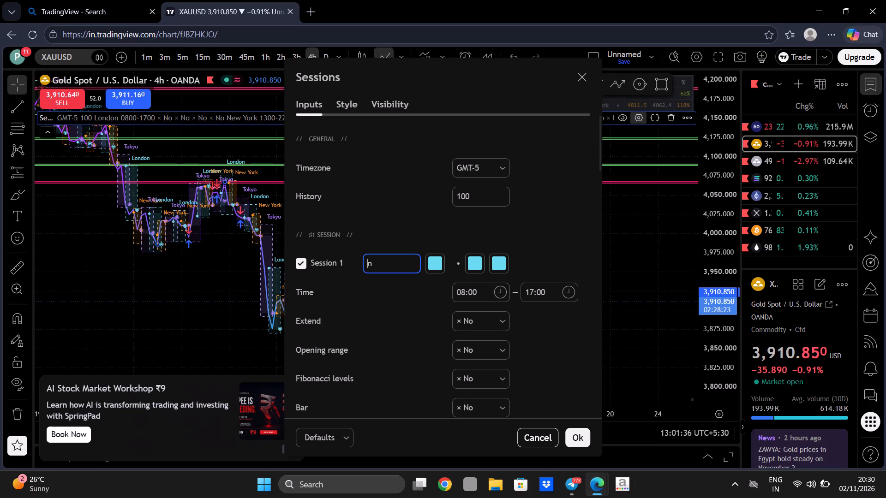
left_click(389, 267)
key("BackSpace")
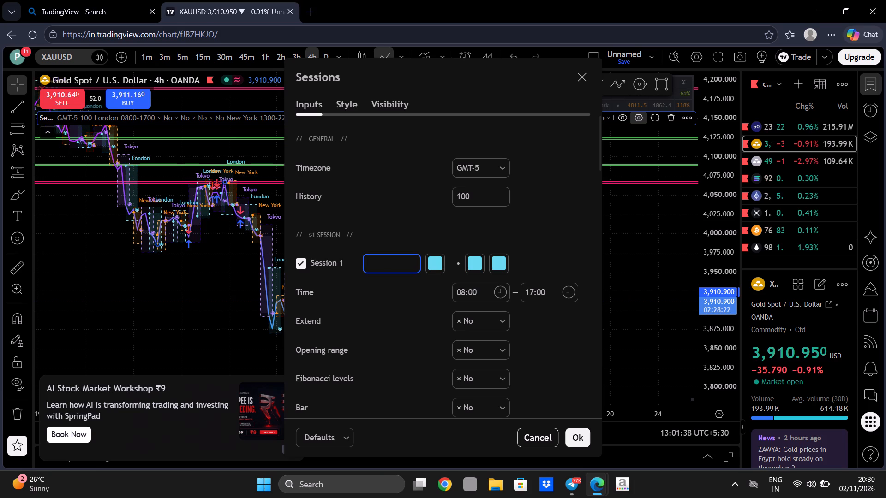
type("Asian")
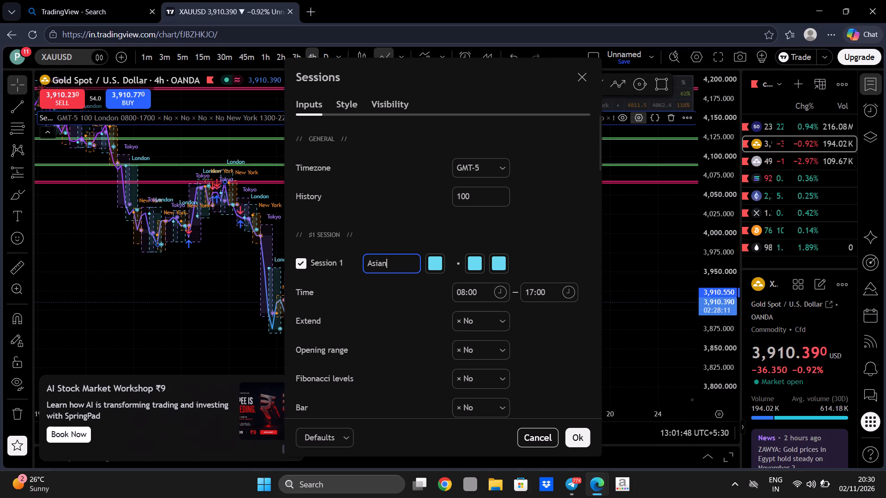
Change all three colour swatches of the Asian session to black.
left_click(440, 259)
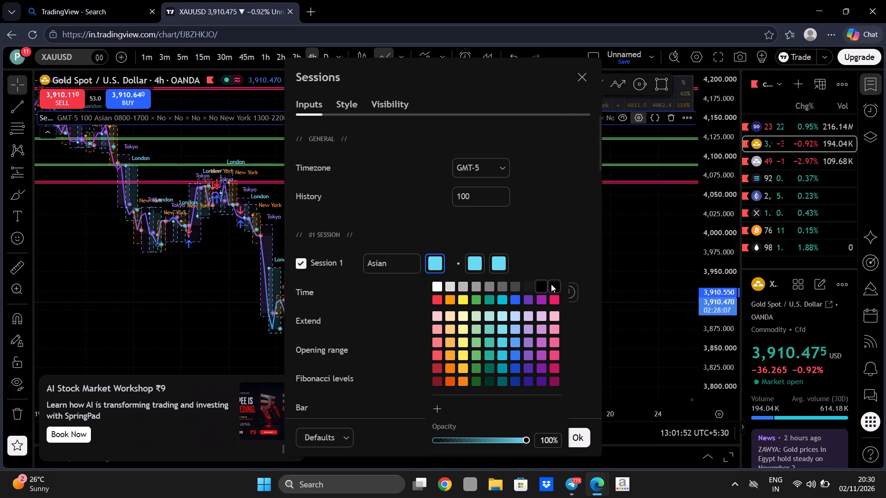
left_click(551, 284)
left_click(553, 284)
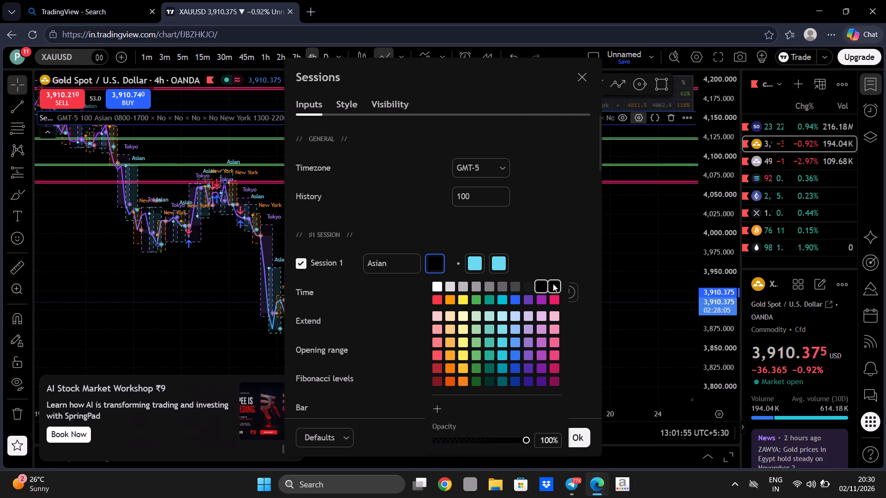
left_click(460, 256)
left_click(468, 260)
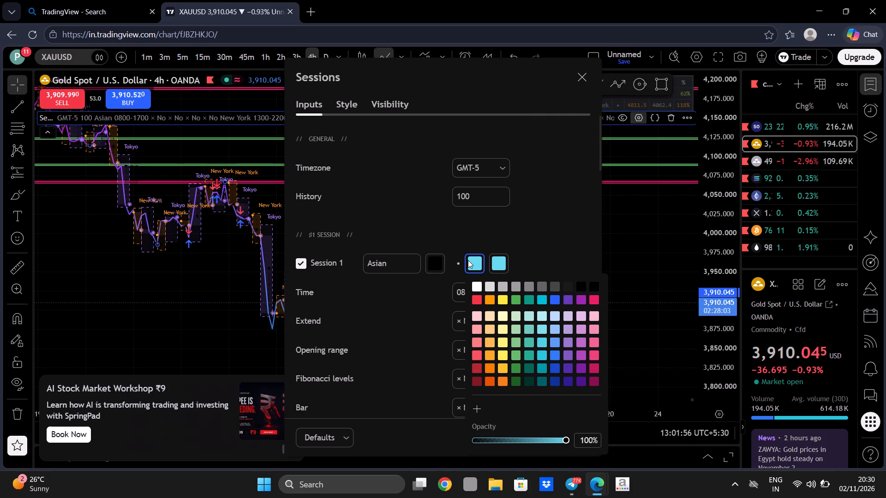
left_click(589, 284)
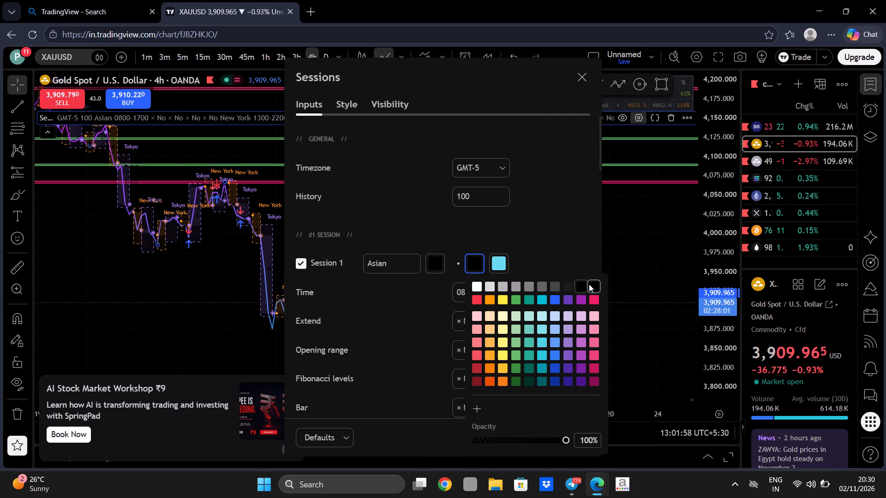
left_click(489, 261)
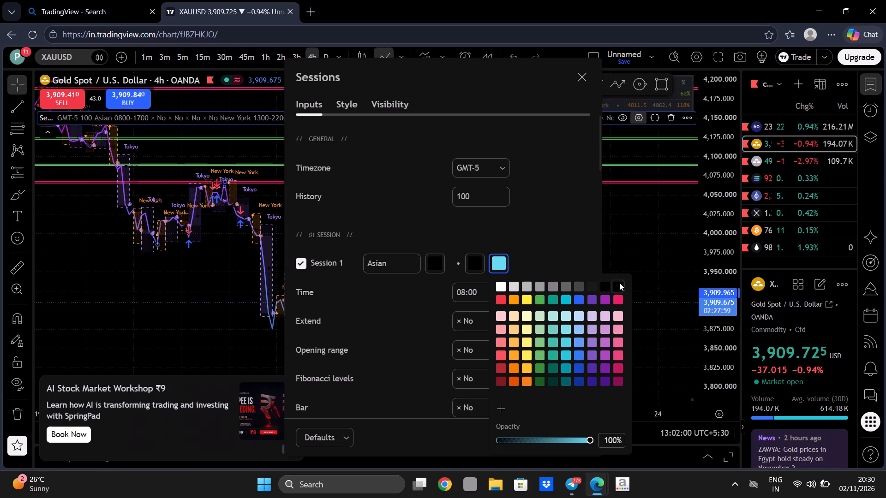
left_click(619, 283)
left_click(601, 243)
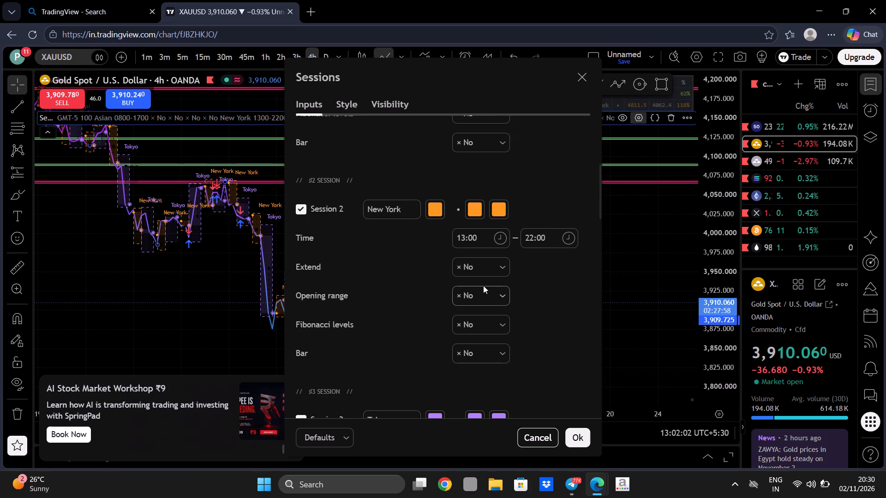
Set the Asian session's time range to 20:00–00:00.
scroll(520, 179, "up", 4)
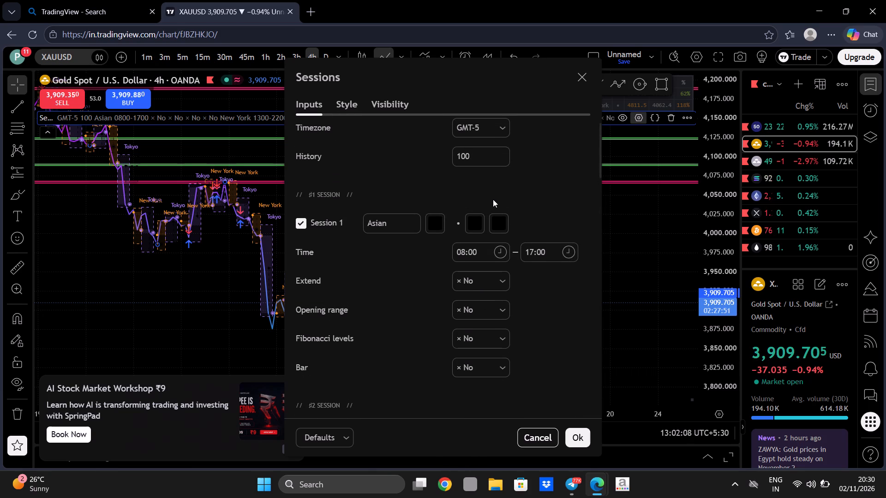
left_click(489, 247)
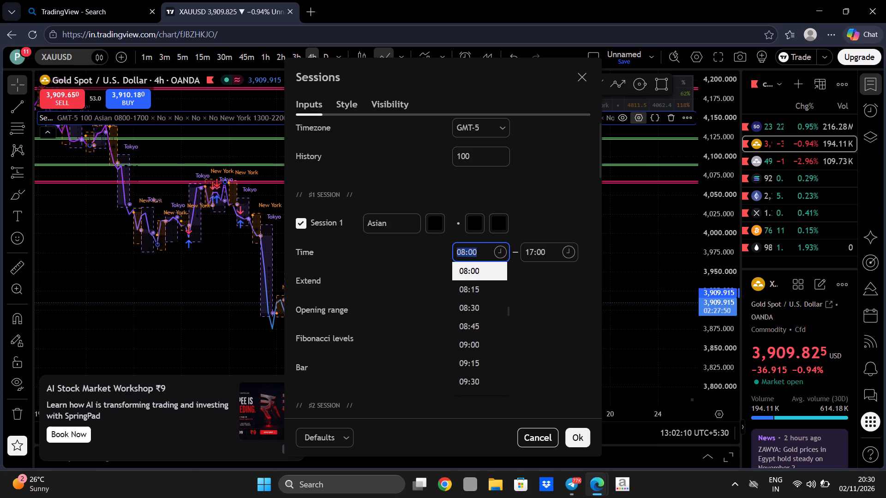
scroll(481, 316, "down", 6)
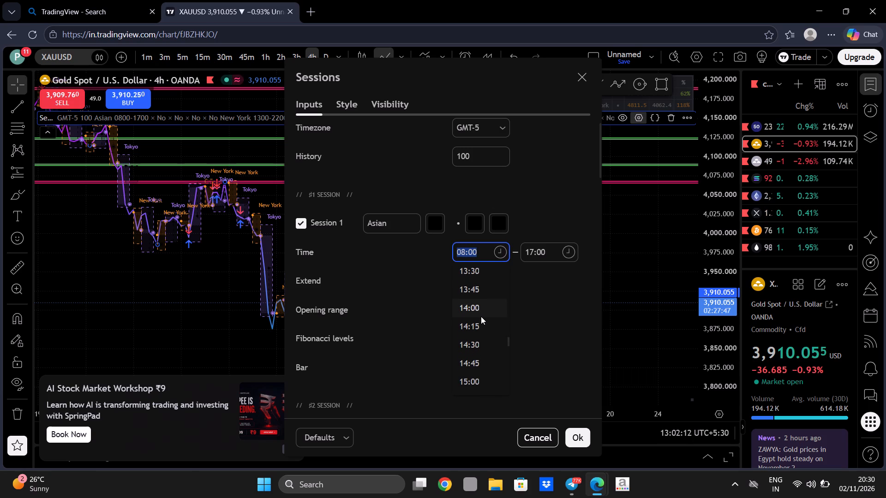
scroll(481, 316, "down", 9)
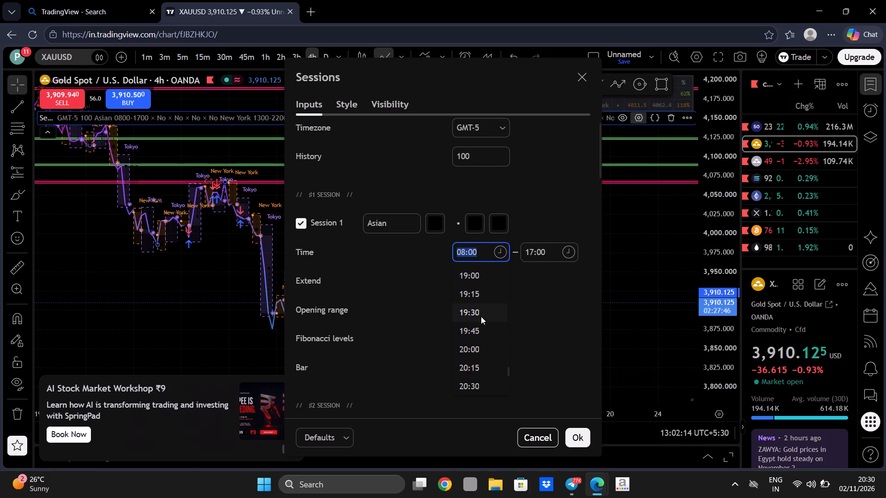
left_click(469, 353)
left_click(545, 248)
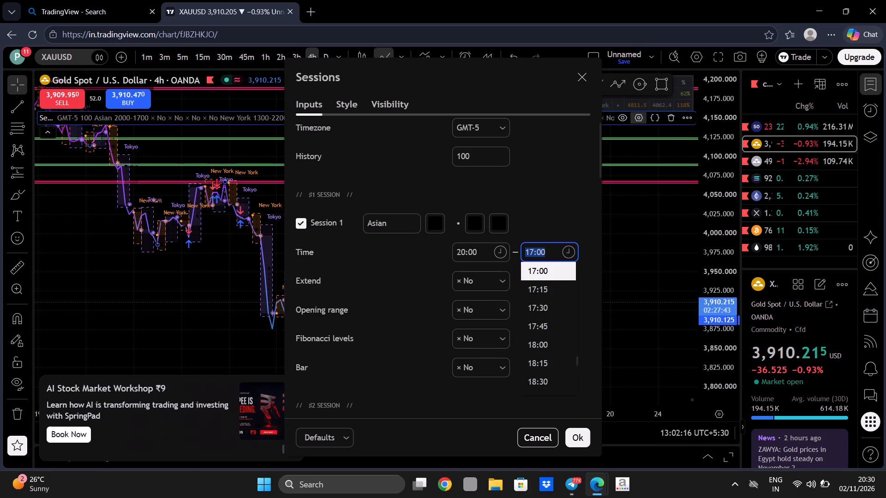
scroll(534, 320, "up", 6)
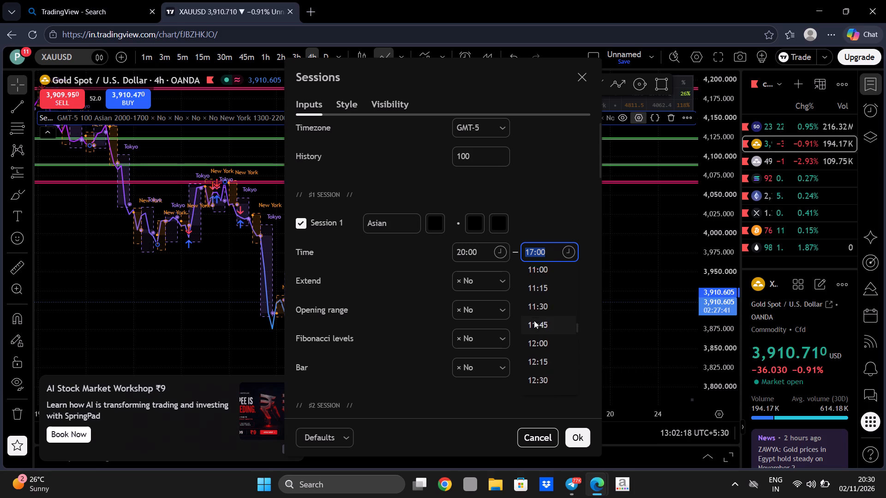
scroll(534, 320, "up", 6)
scroll(549, 268, "up", 4)
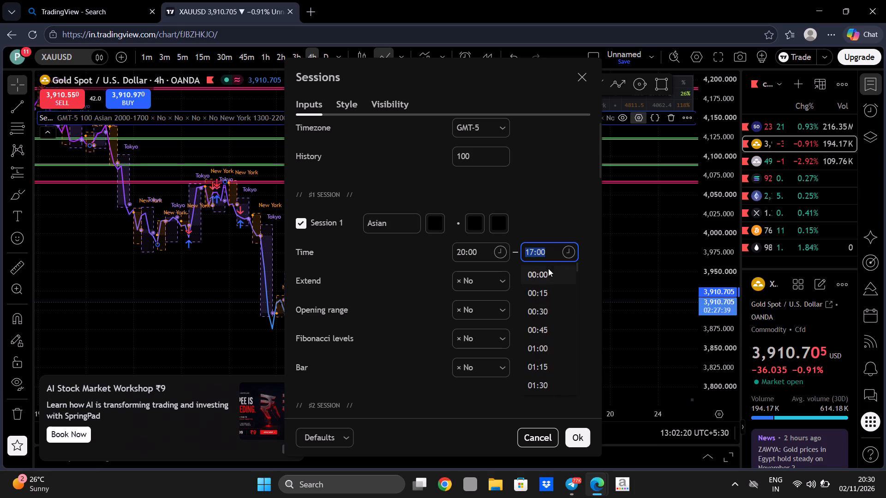
left_click(543, 271)
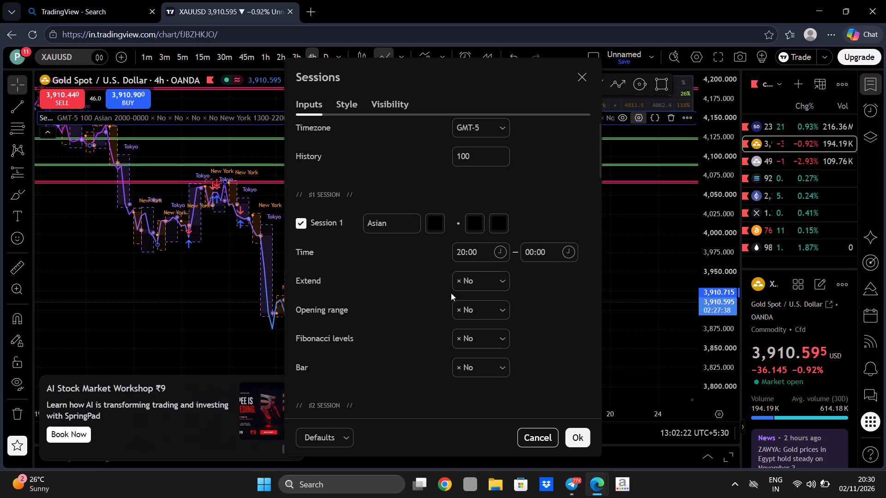
Rename Session 2 of the Sessions indicator from New York to London.
scroll(426, 296, "down", 1)
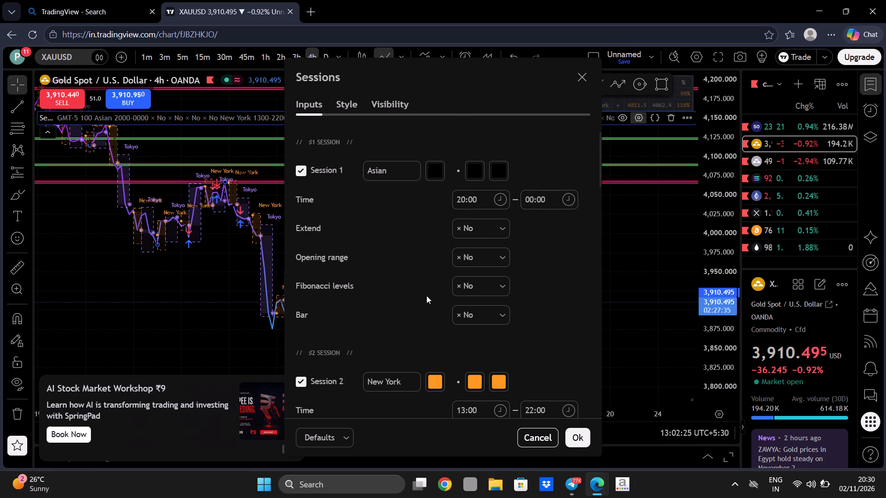
scroll(426, 296, "down", 1)
left_click(408, 342)
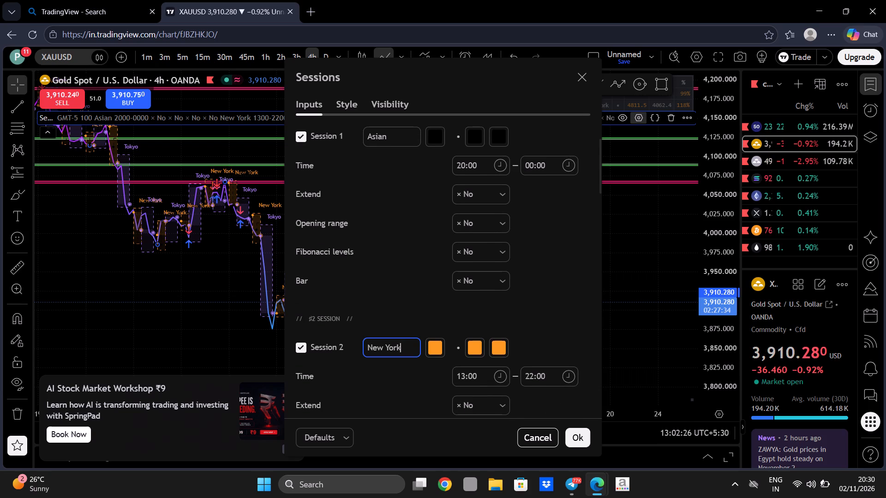
key("BackSpace")
key("BackSpace")
key("BackSpace")
key("BackSpace")
key("BackSpace")
key("BackSpace")
key("BackSpace")
key("BackSpace")
key("BackSpace")
key("BackSpace")
key("BackSpace")
key("BackSpace")
key("BackSpace")
key("BackSpace")
key("BackSpace")
key("BackSpace")
key("BackSpace")
key("BackSpace")
key("shift+l")
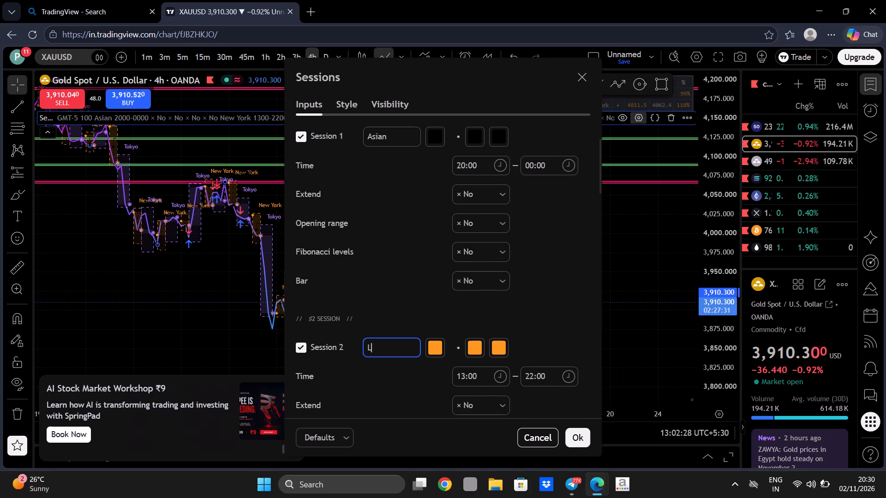
type("obdo")
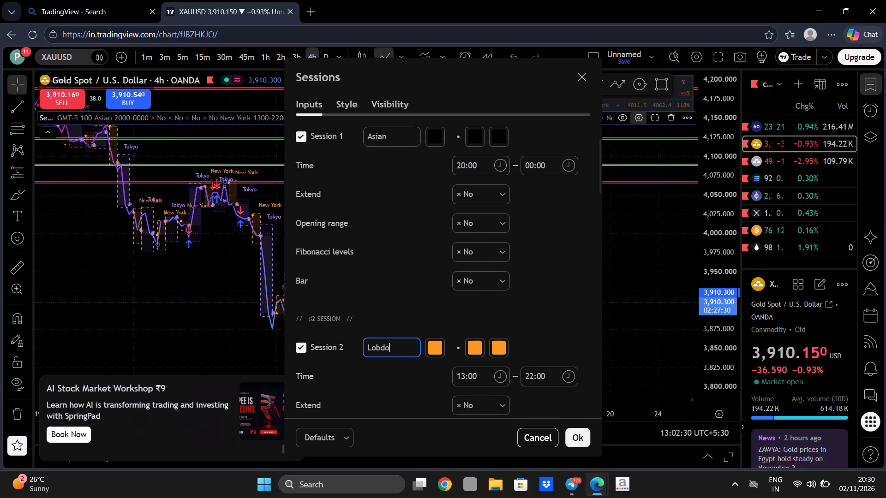
key("BackSpace")
key("BackSpace")
key("BackSpace")
type("ndon")
Change all three colour swatches of the London session to black, reopening the Sessions settings if they close.
left_click(431, 349)
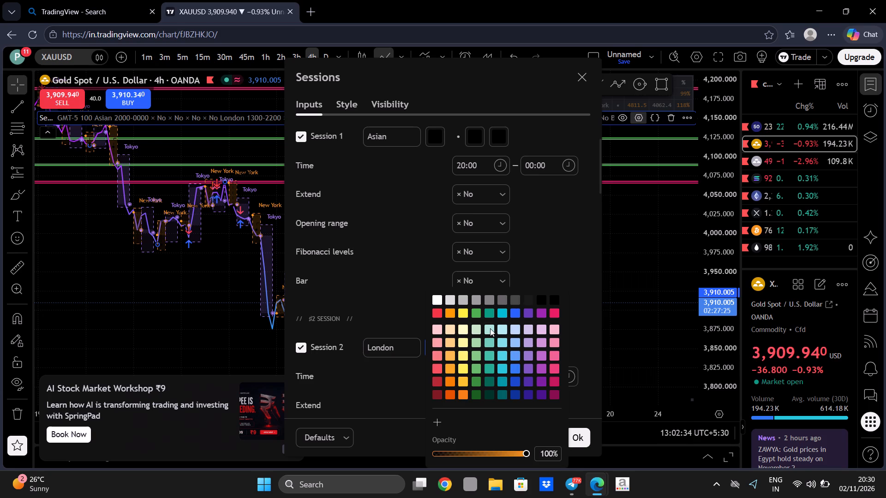
left_click(556, 299)
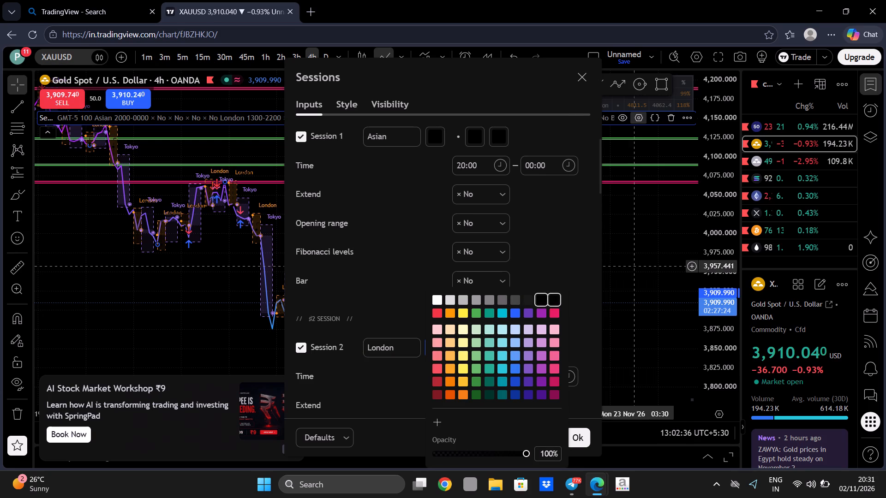
left_click_drag(635, 266, 473, 317)
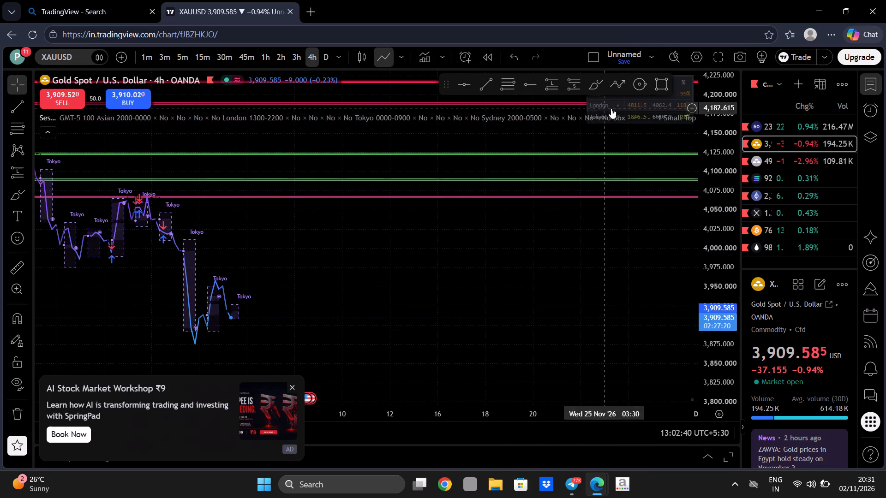
left_click(638, 115)
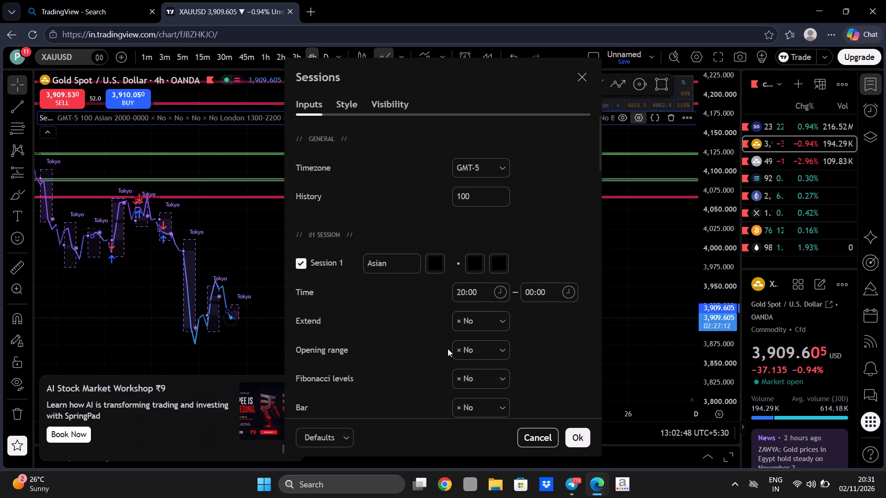
scroll(420, 344, "down", 3)
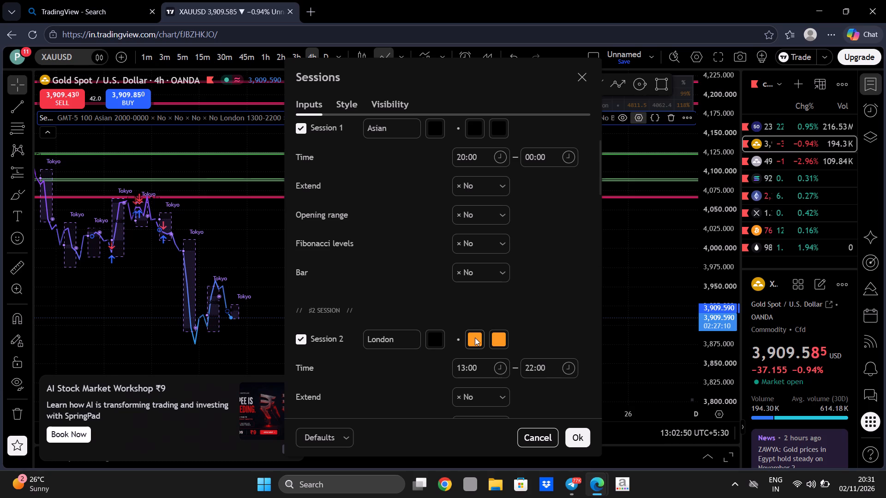
left_click(475, 338)
left_click(590, 301)
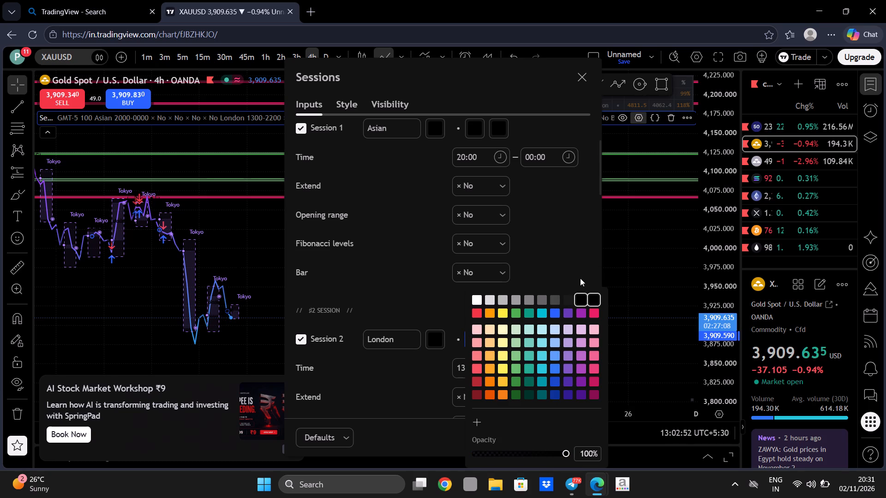
left_click(579, 274)
left_click(493, 341)
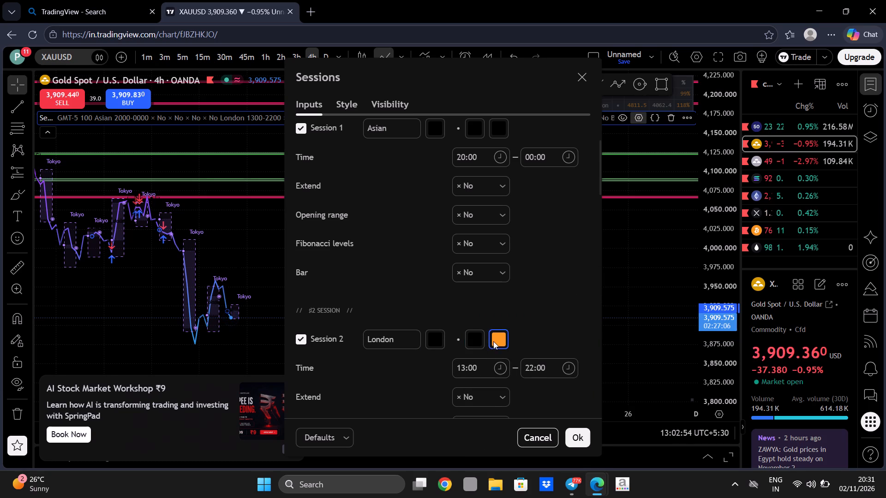
left_click(619, 297)
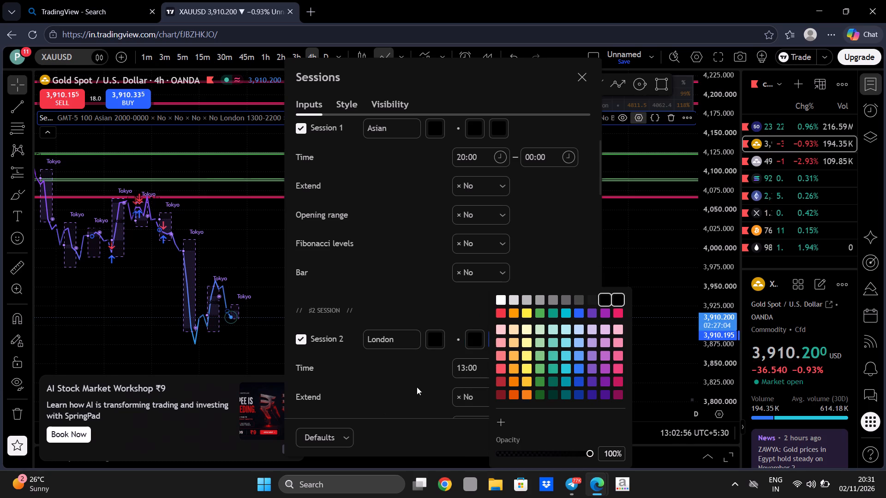
left_click(379, 407)
Set the London session's time range to 02:00–05:00.
left_click(492, 364)
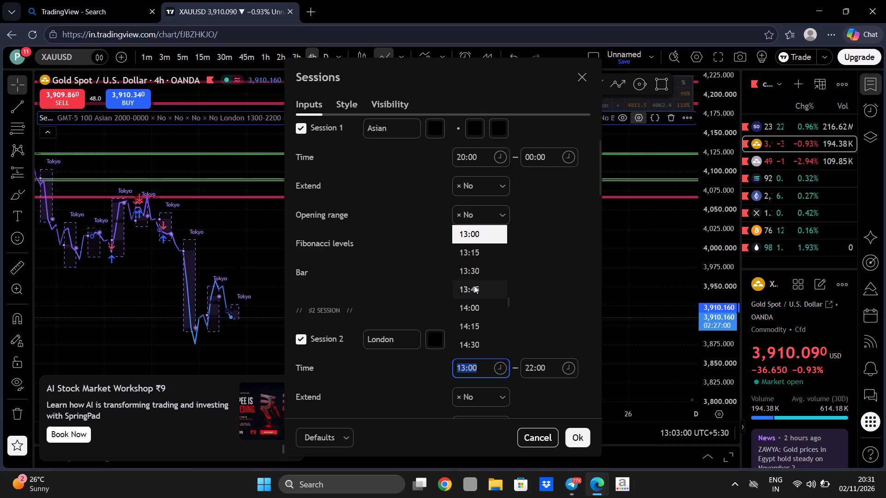
scroll(474, 285, "up", 2)
scroll(474, 285, "down", 2)
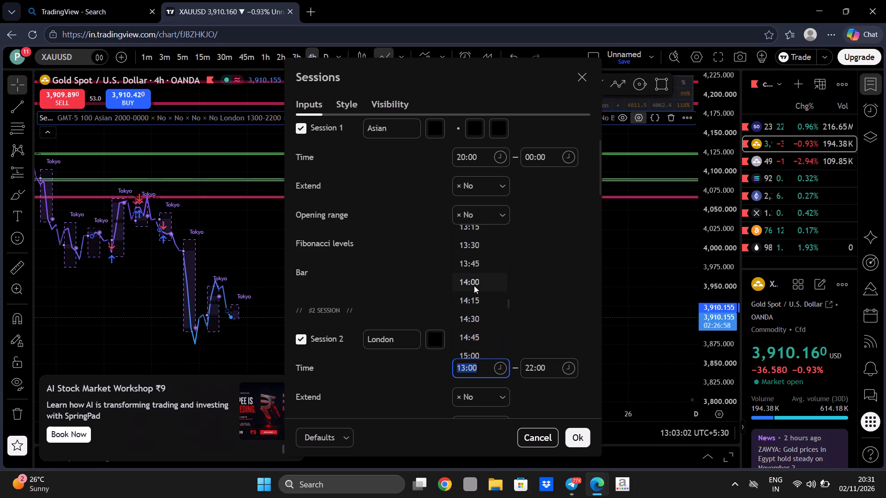
scroll(474, 285, "down", 16)
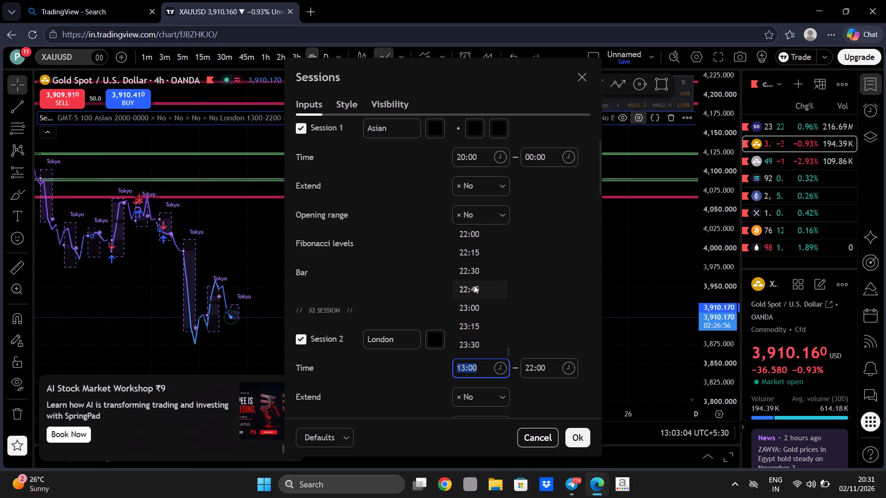
scroll(474, 285, "down", 4)
scroll(474, 285, "up", 15)
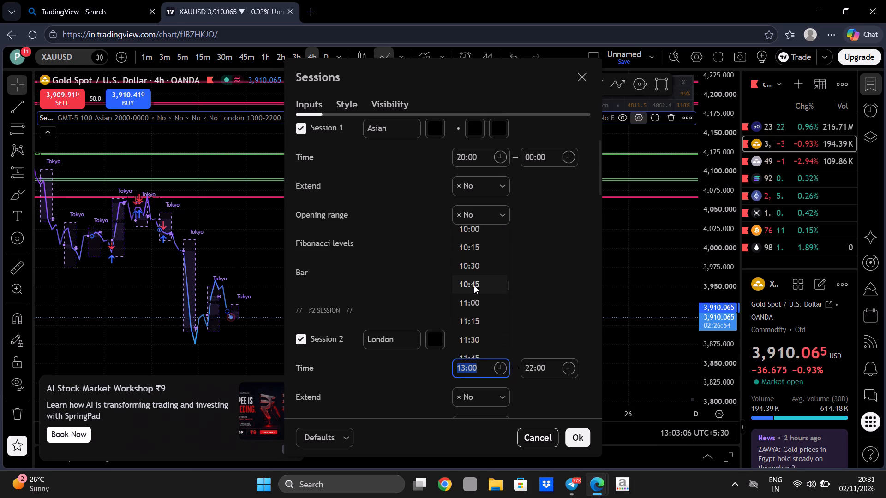
scroll(474, 285, "up", 9)
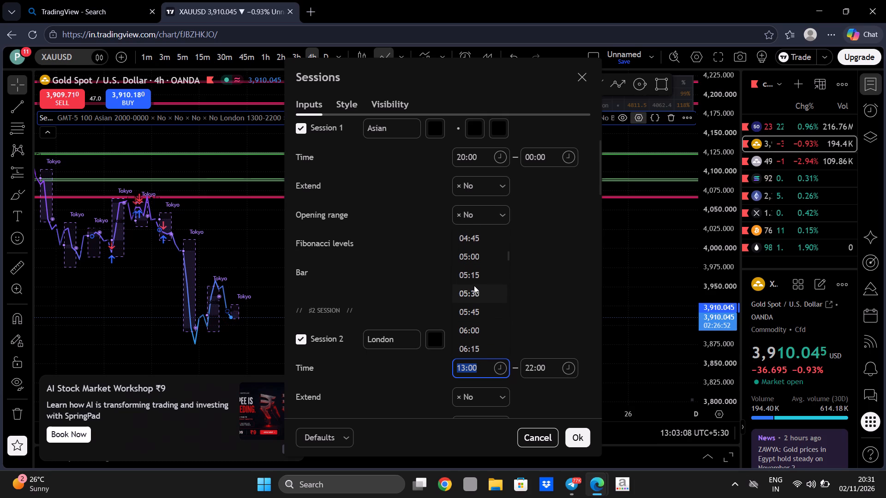
scroll(474, 285, "up", 4)
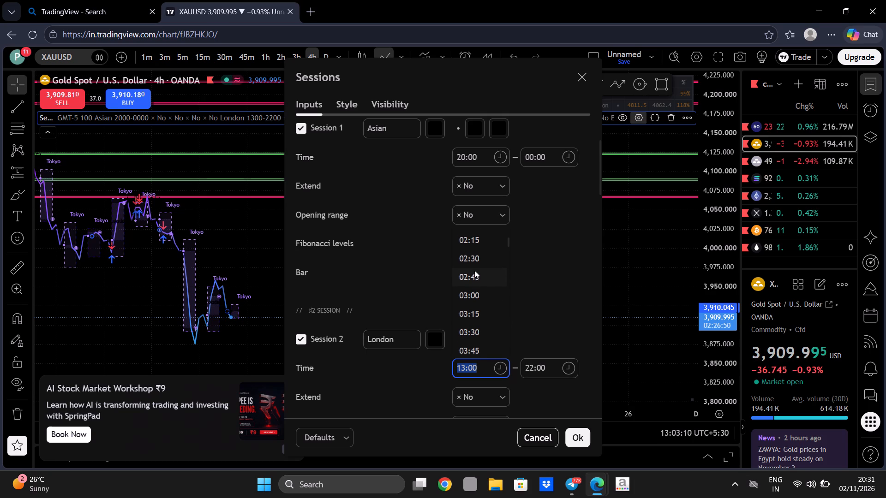
scroll(459, 305, "up", 1)
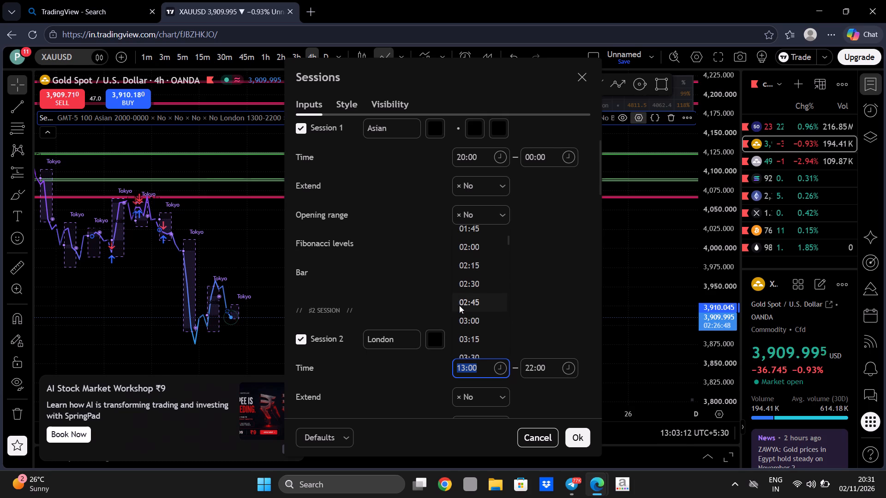
left_click(477, 243)
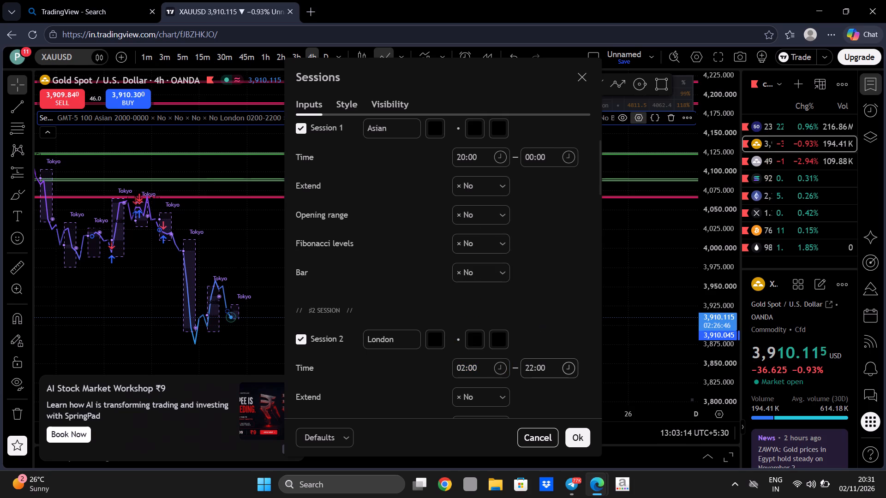
left_click(550, 369)
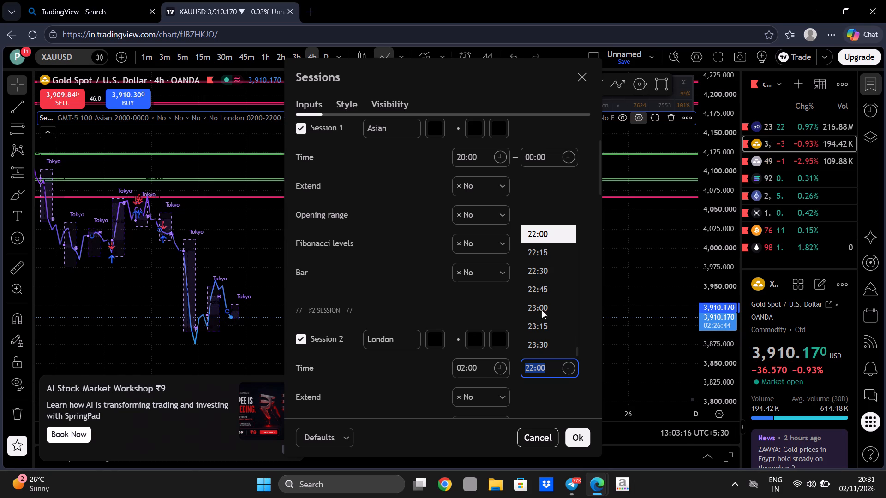
scroll(530, 289, "up", 18)
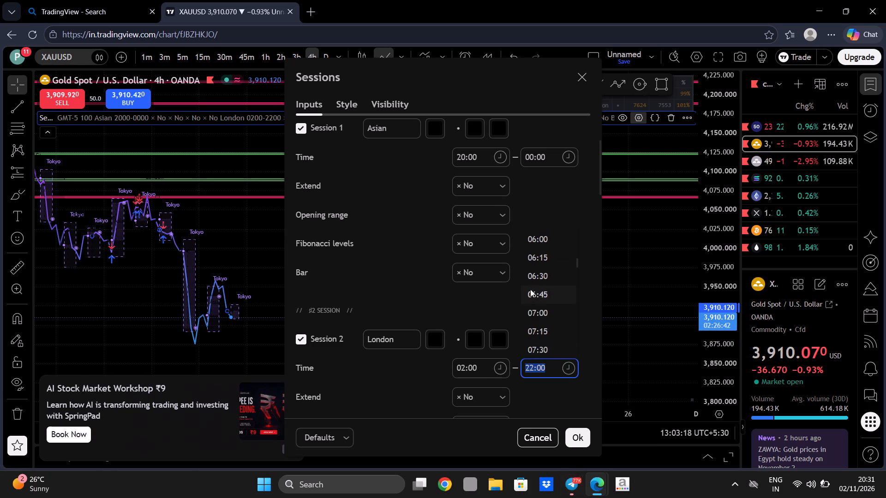
left_click(550, 235)
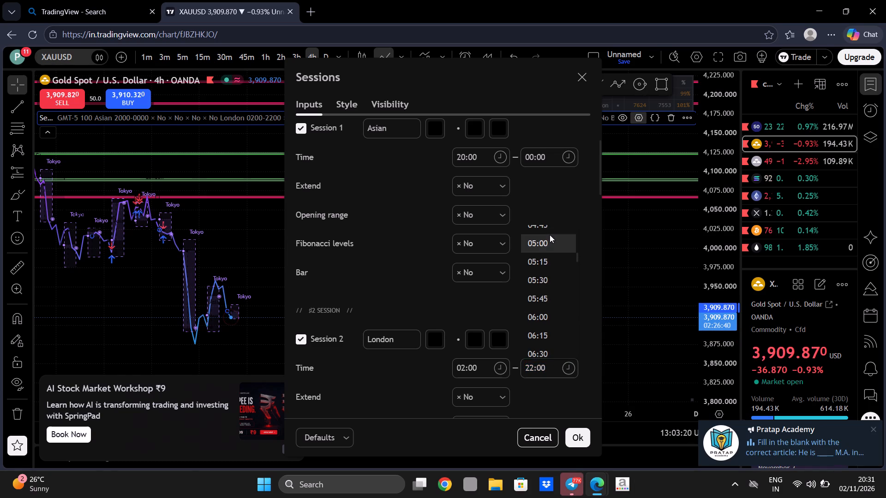
Rename Session 3 of the Sessions indicator to New york.
scroll(520, 280, "down", 4)
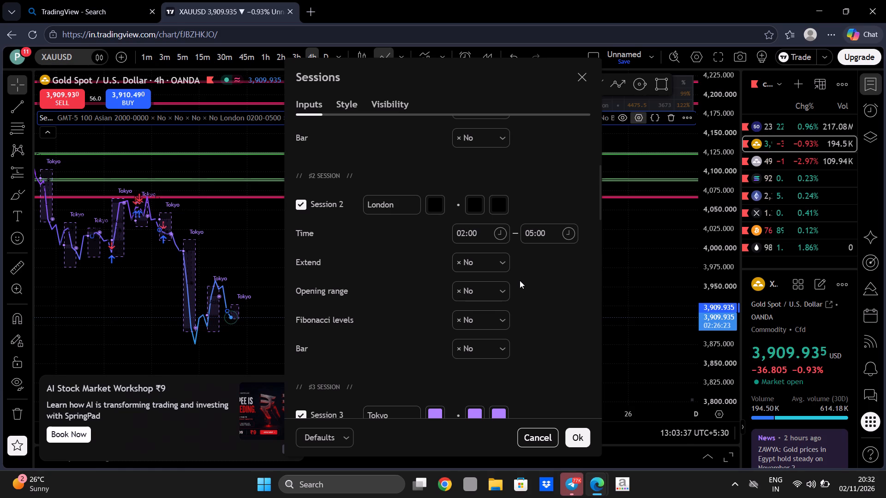
scroll(562, 318, "down", 2)
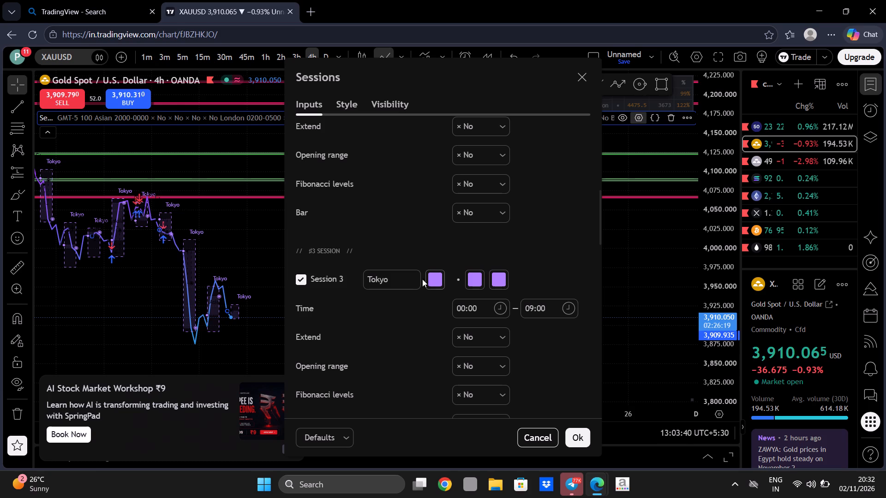
left_click(404, 279)
key("BackSpace")
key("BackSpace")
key("BackSpace")
key("BackSpace")
key("BackSpace")
key("BackSpace")
key("BackSpace")
key("BackSpace")
key("BackSpace")
key("BackSpace")
key("BackSpace")
key("BackSpace")
key("BackSpace")
key("BackSpace")
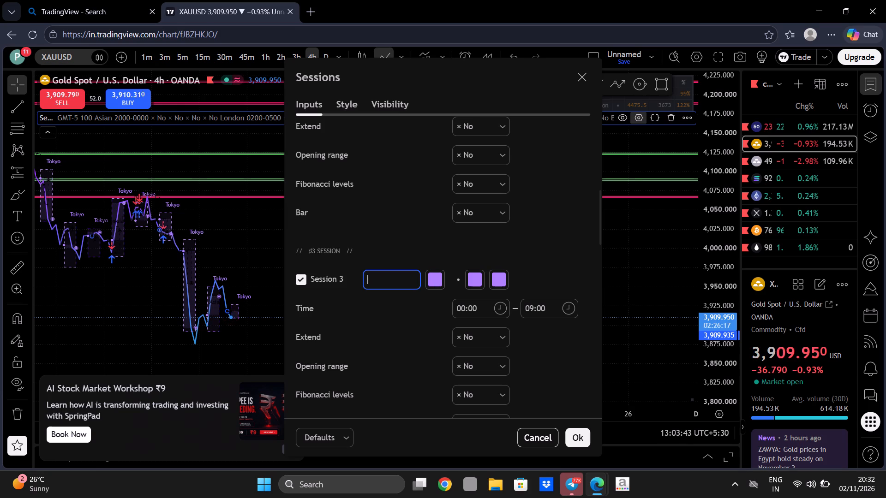
key("shift+n")
type("ew york")
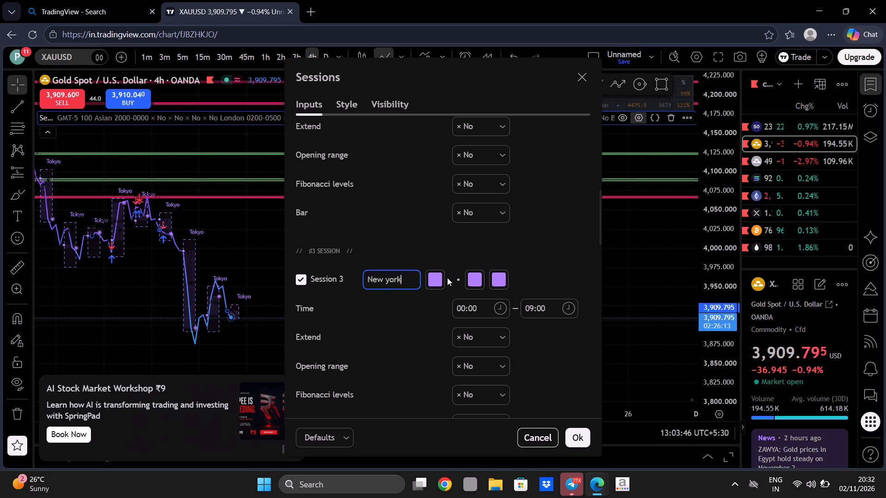
Change all three colour swatches of the New york session to black.
left_click(440, 283)
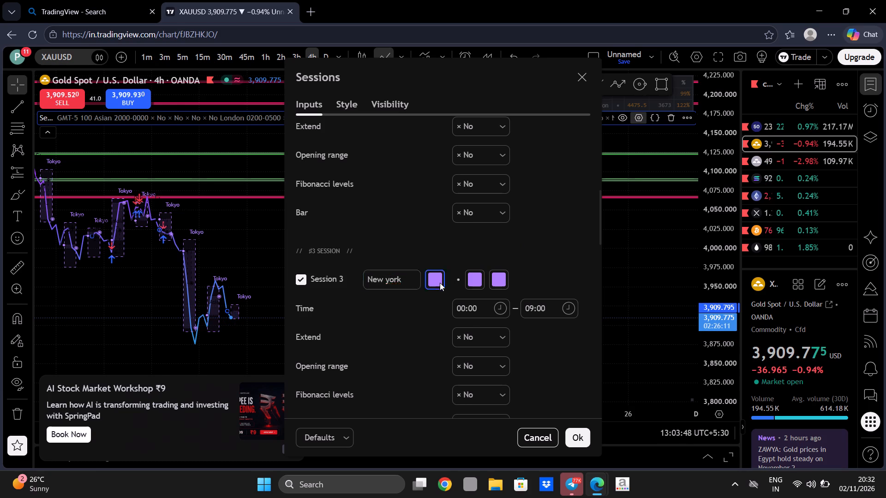
left_click(554, 302)
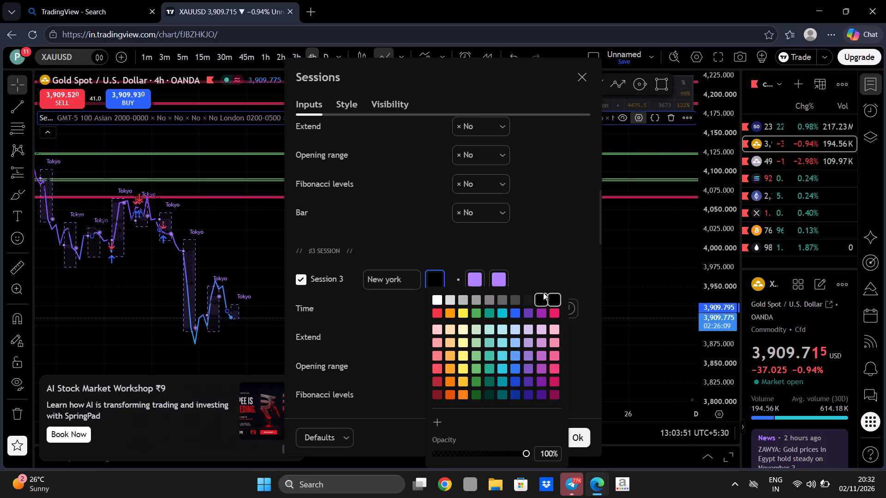
left_click(472, 281)
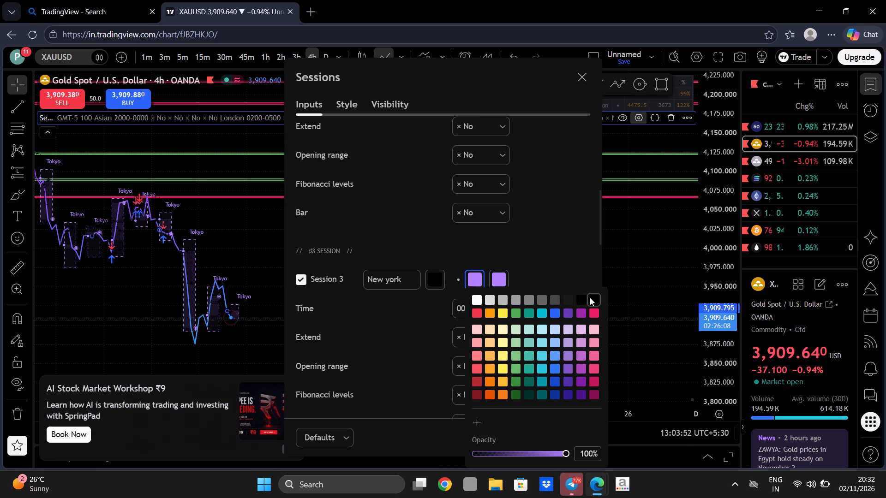
left_click(590, 297)
left_click(498, 273)
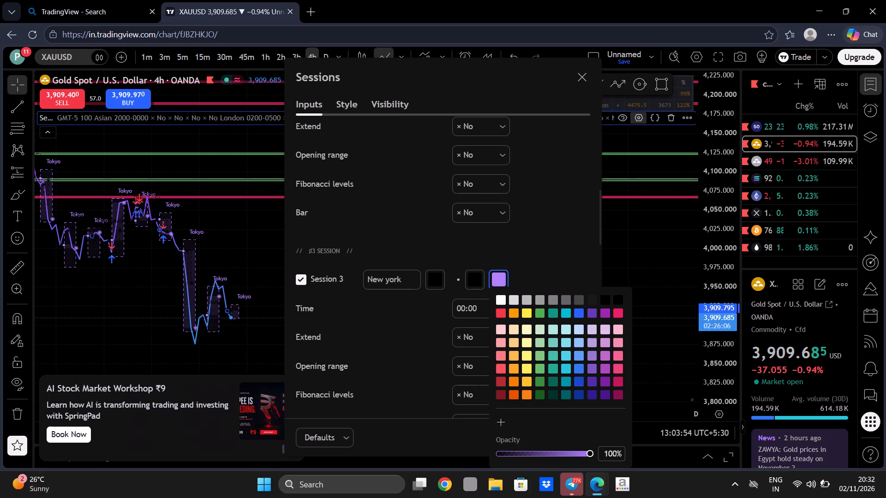
left_click(620, 298)
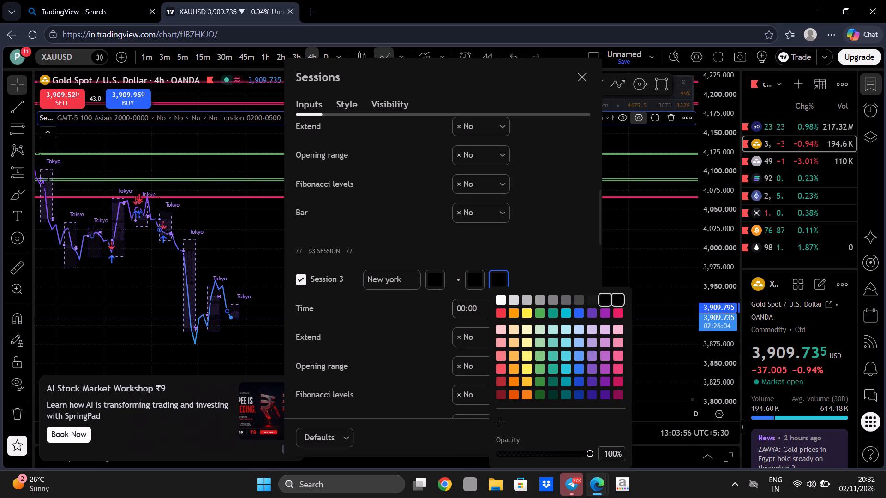
Set the New york session's time range to 07:00–10:00.
left_click(480, 308)
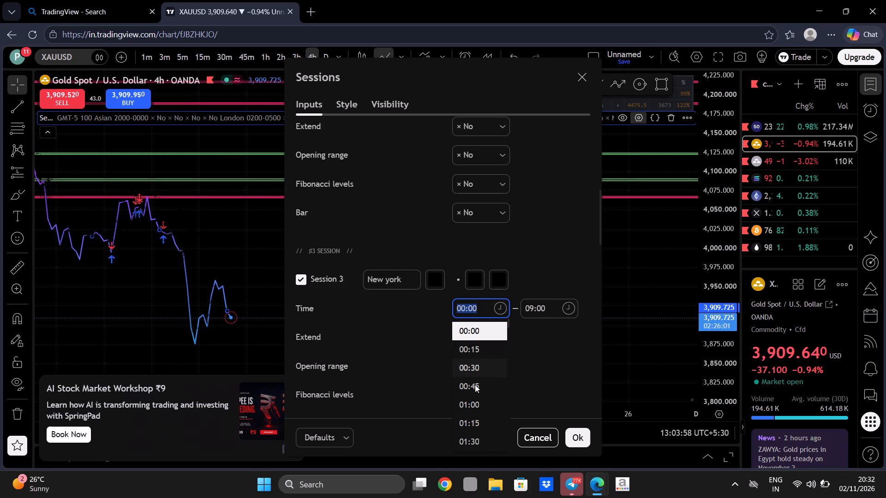
scroll(475, 385, "down", 10)
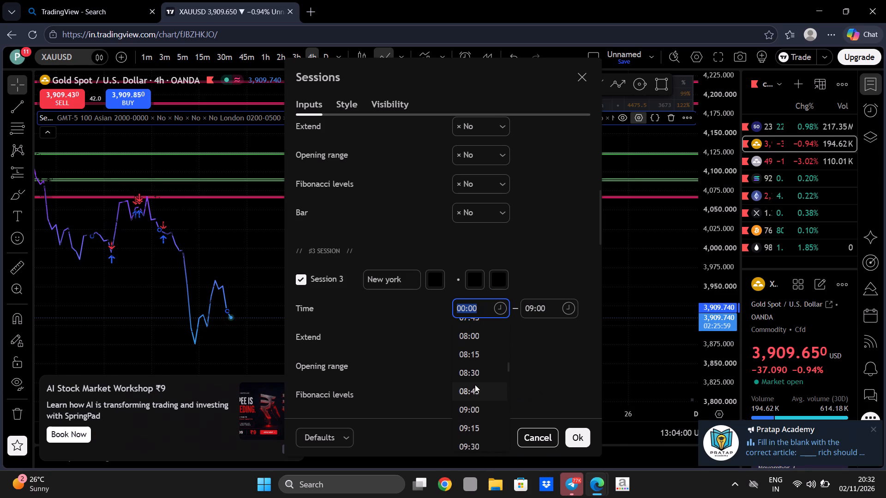
scroll(475, 385, "down", 6)
left_click(473, 396)
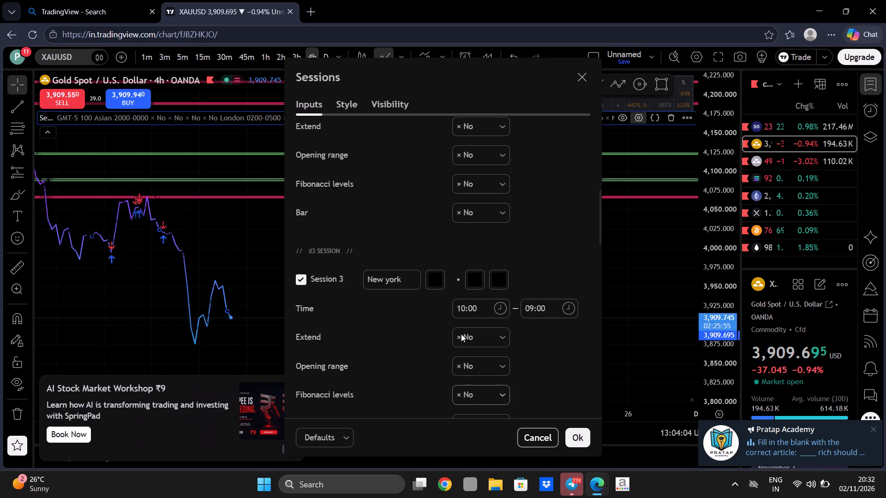
left_click(484, 305)
scroll(481, 365, "up", 4)
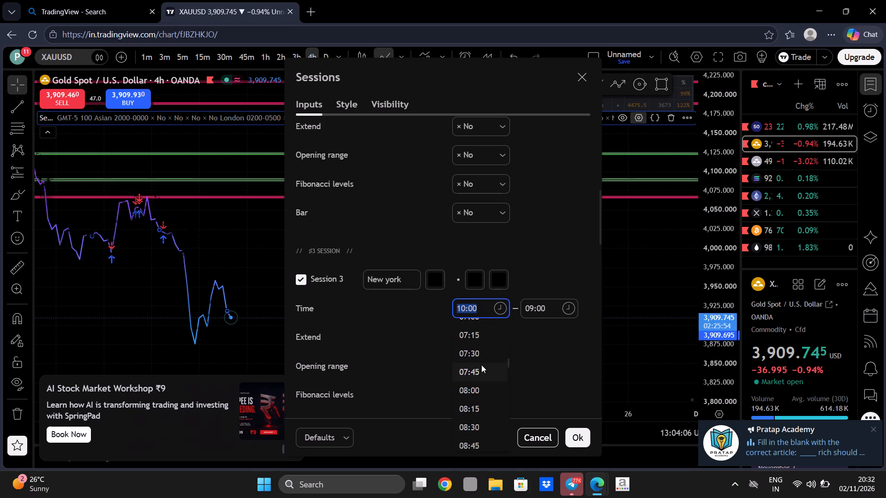
left_click(479, 330)
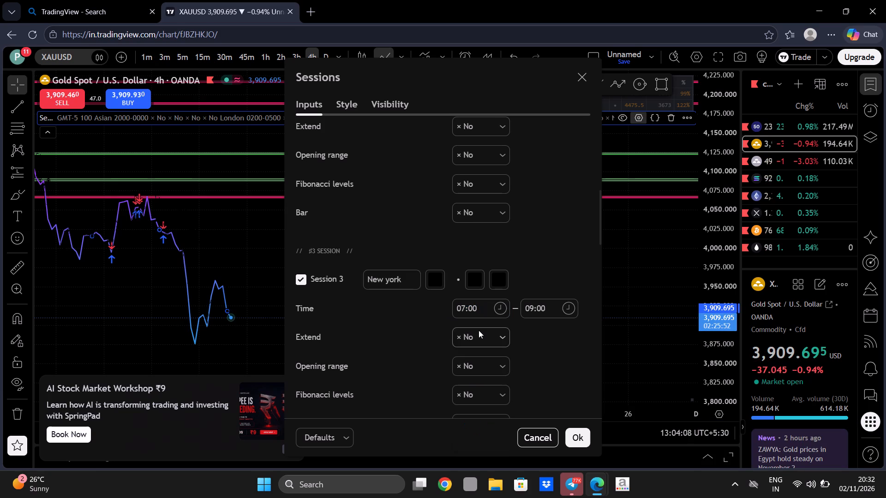
left_click(550, 304)
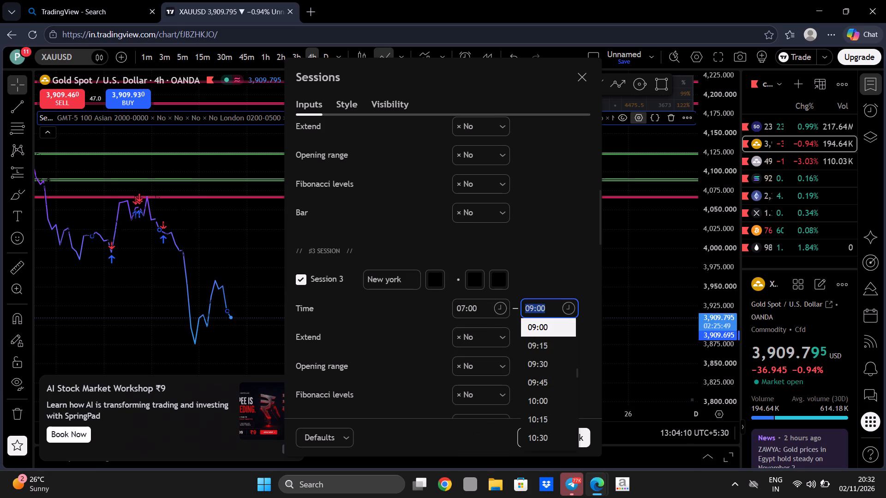
scroll(547, 379, "down", 1)
left_click(545, 384)
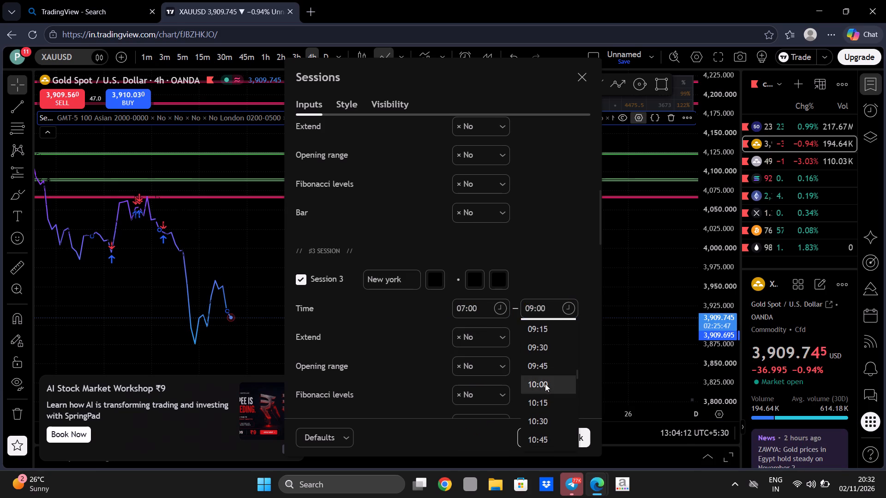
Enable Session 4 in the Sessions indicator settings.
scroll(532, 351, "down", 2)
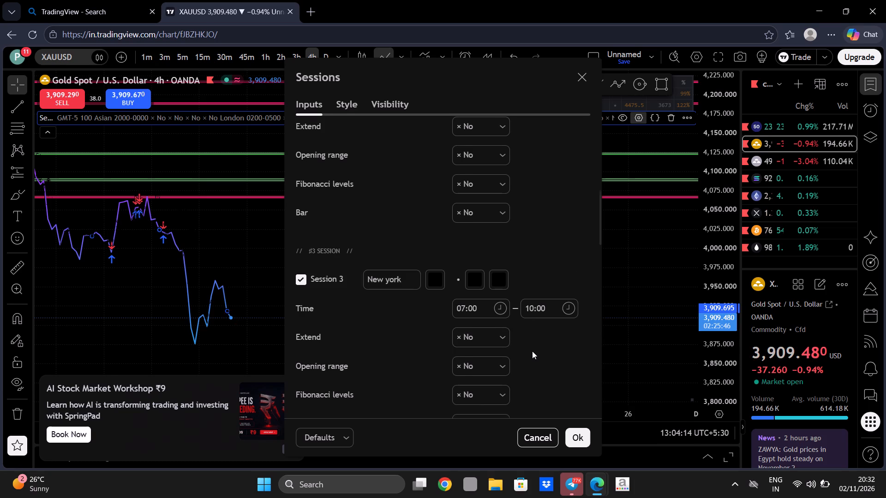
scroll(532, 351, "down", 4)
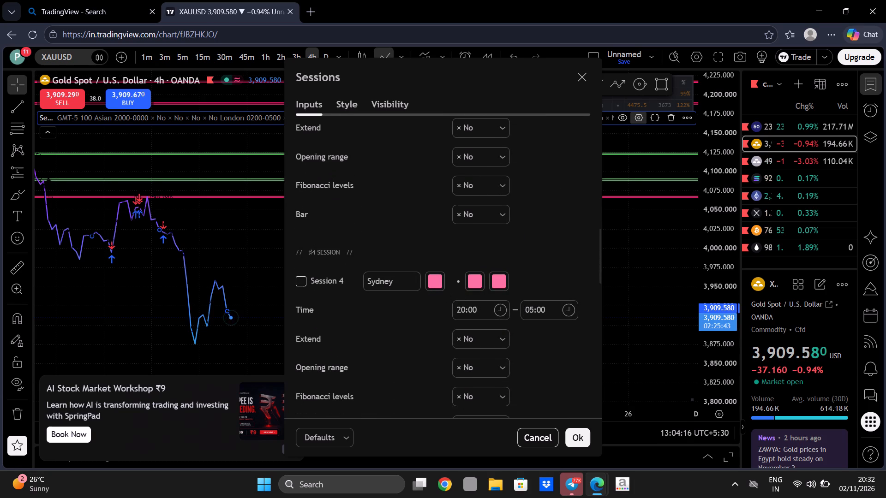
left_click(406, 275)
left_click(301, 279)
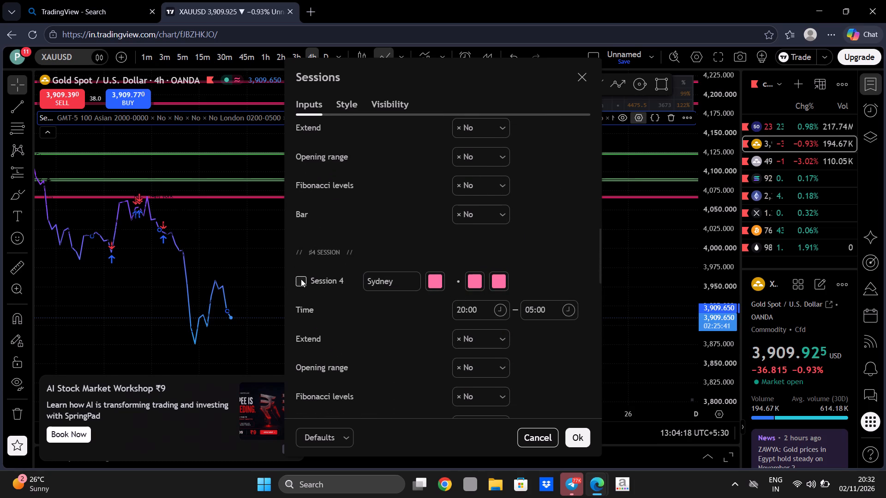
Rename Session 4 of the Sessions indicator to London close.
scroll(309, 255, "up", 3)
scroll(378, 332, "down", 3)
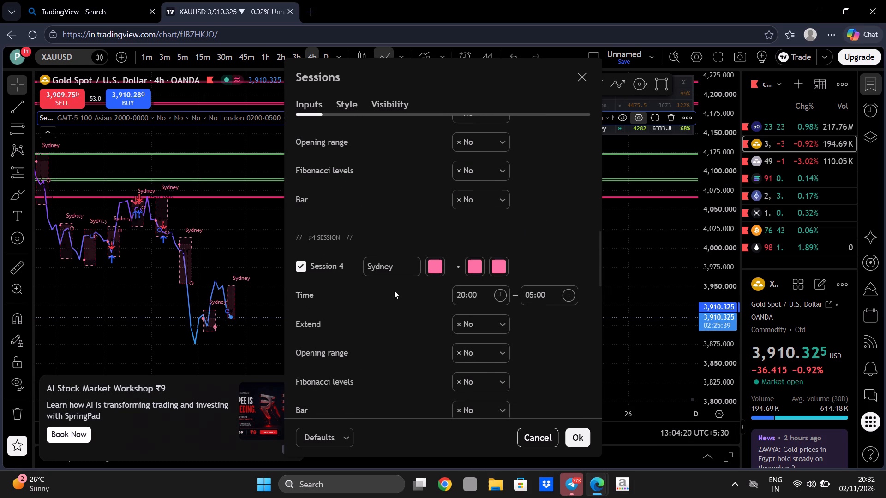
double_click(401, 268)
key("BackSpace")
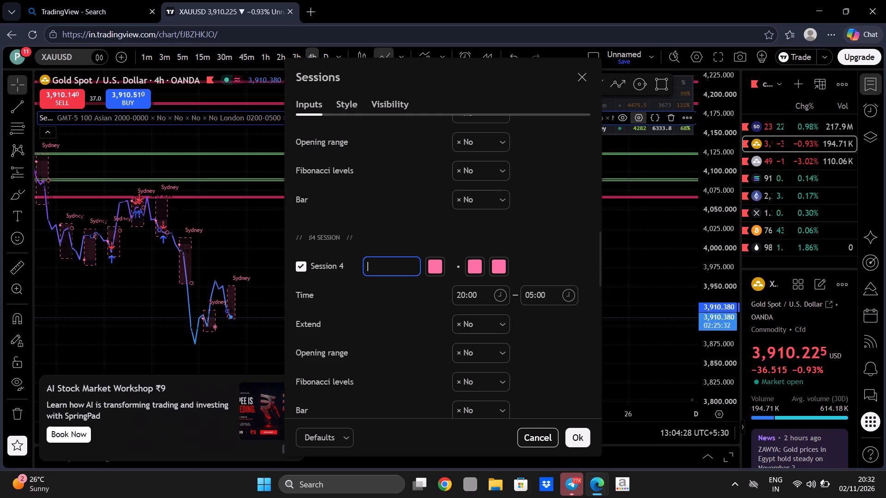
key("shift+l")
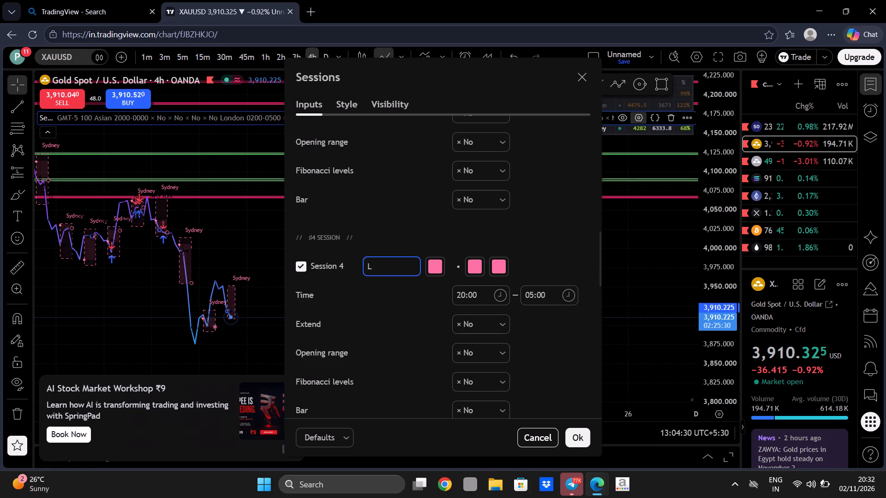
type("ondon")
key("space")
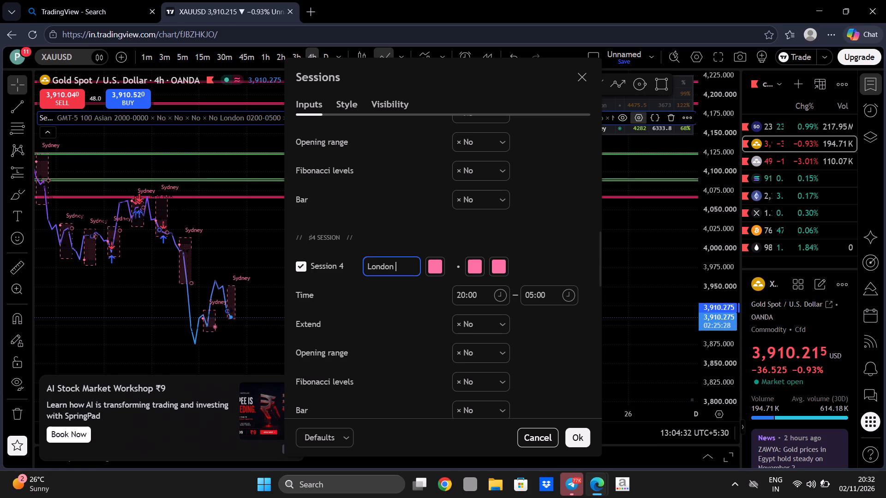
type("cloe")
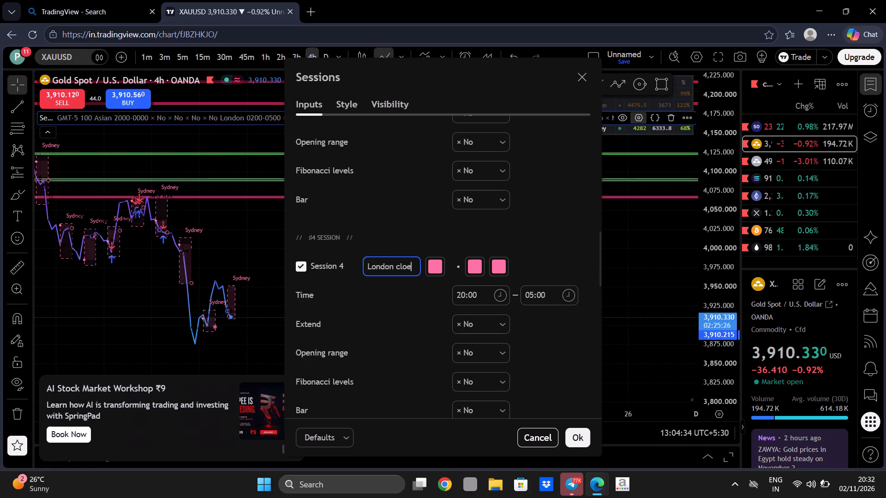
key("BackSpace")
type("se")
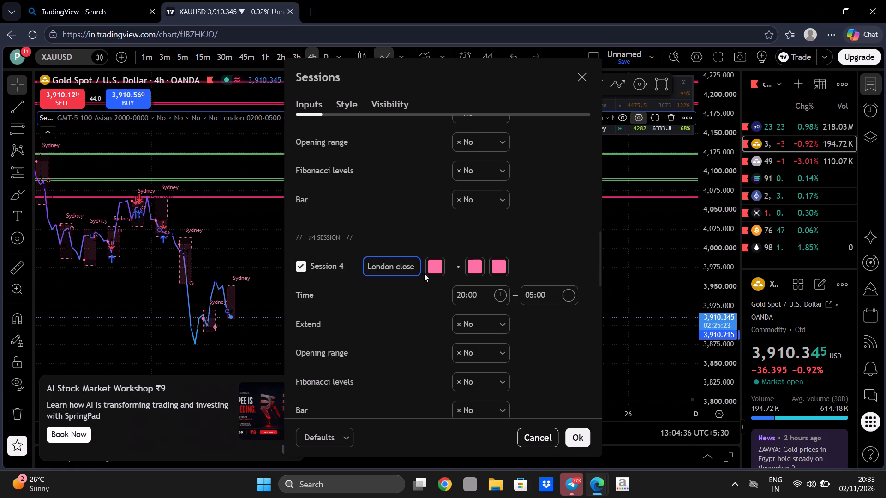
Change all three colour swatches of the London close session to black.
left_click(429, 269)
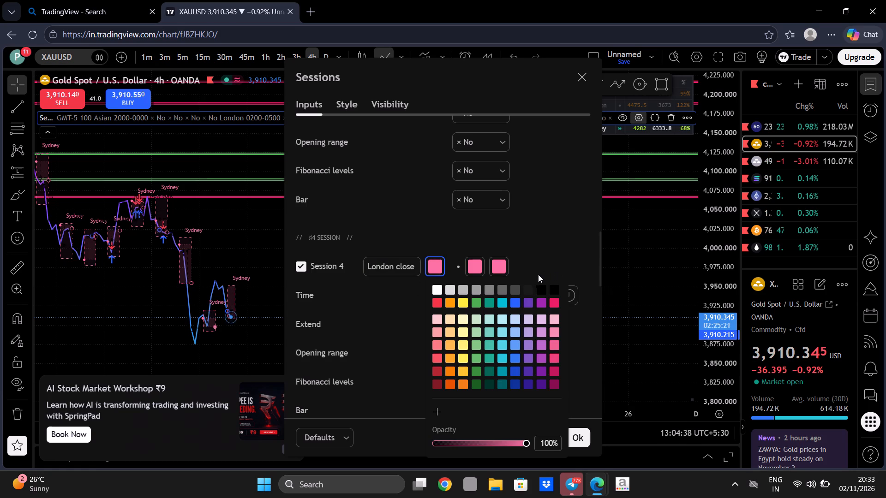
left_click(556, 288)
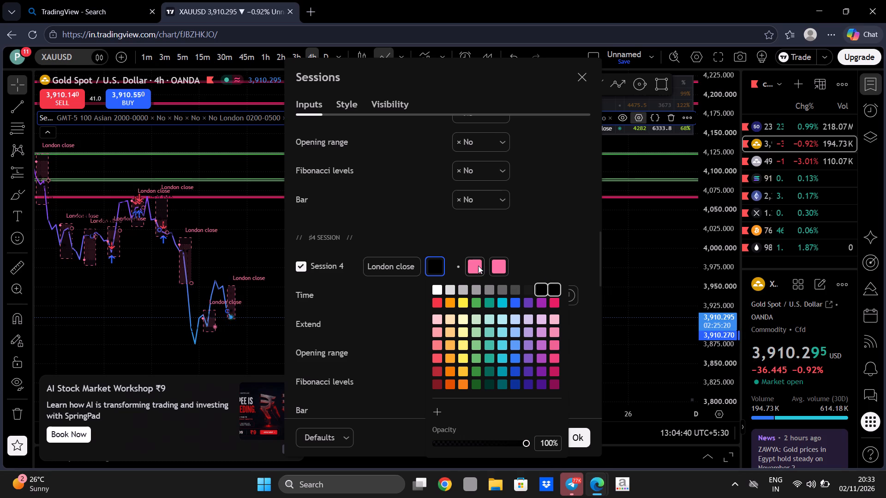
left_click(478, 266)
left_click(592, 293)
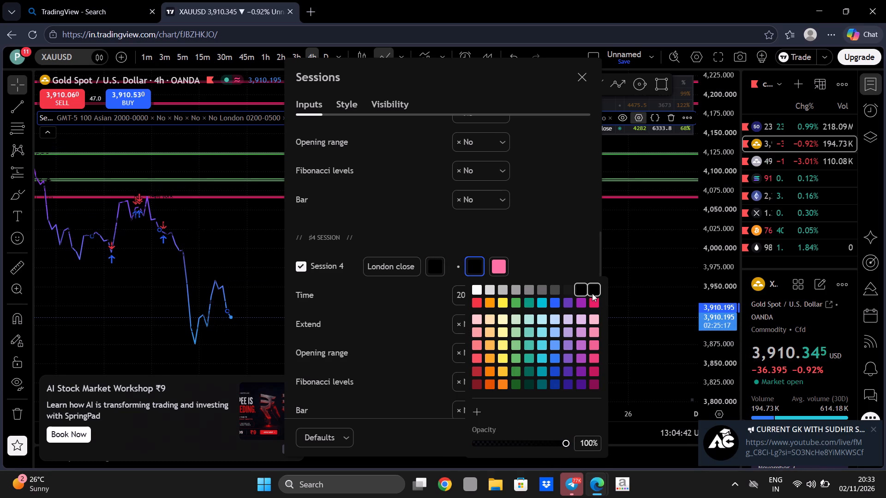
left_click(499, 276)
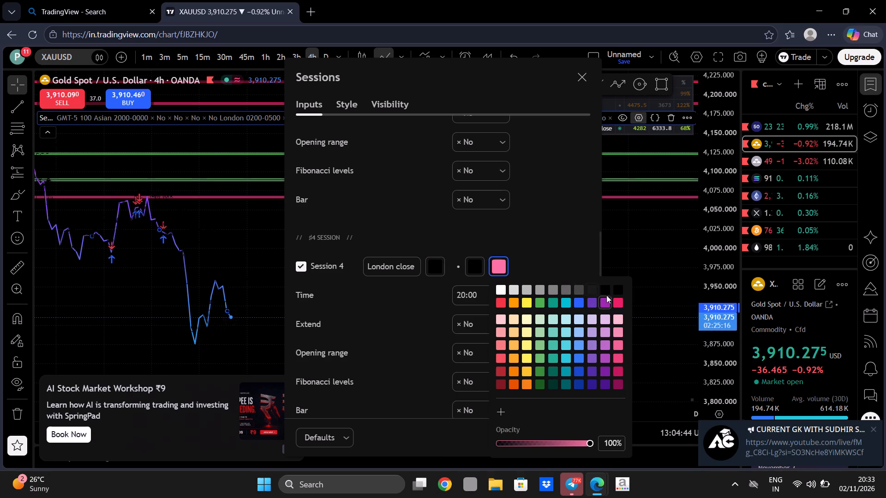
left_click(613, 290)
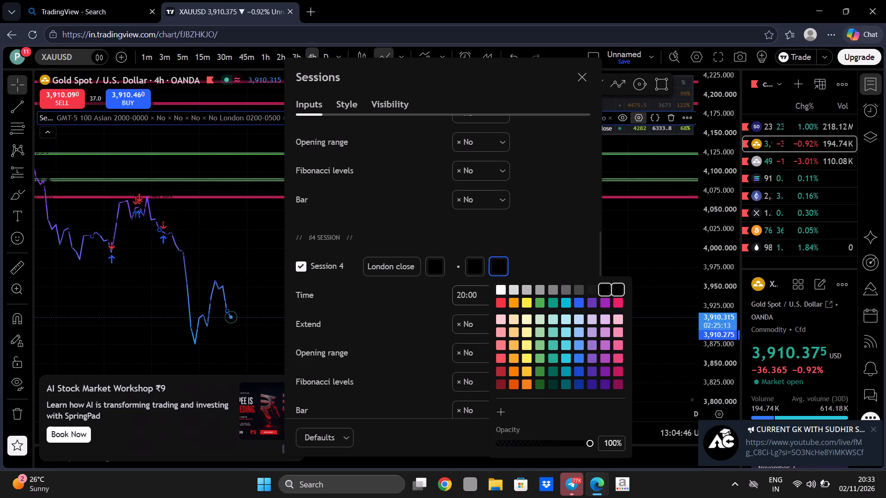
Set the London close session's time range to 10:00–12:00.
left_click(473, 294)
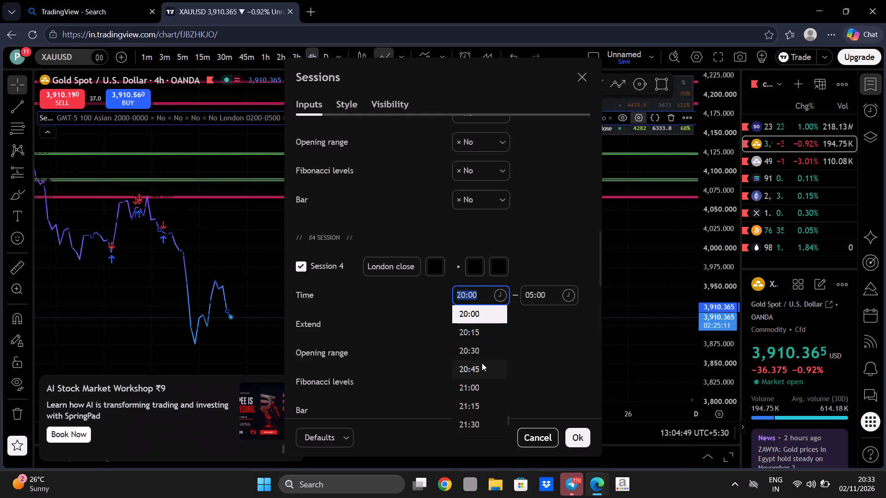
scroll(482, 363, "up", 14)
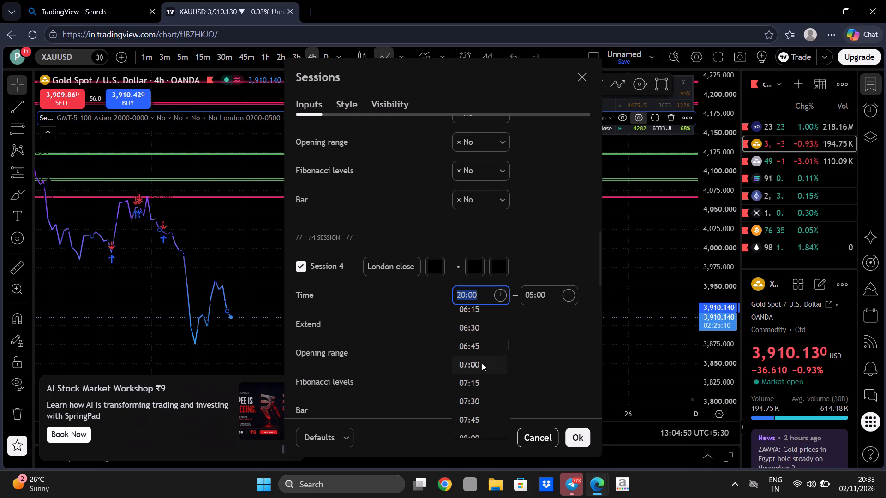
scroll(456, 439, "down", 3)
scroll(476, 404, "down", 4)
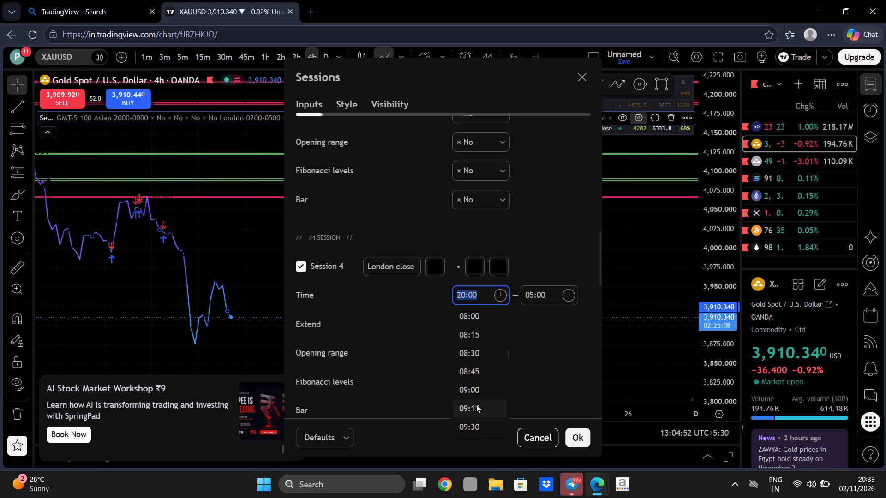
scroll(472, 418, "down", 2)
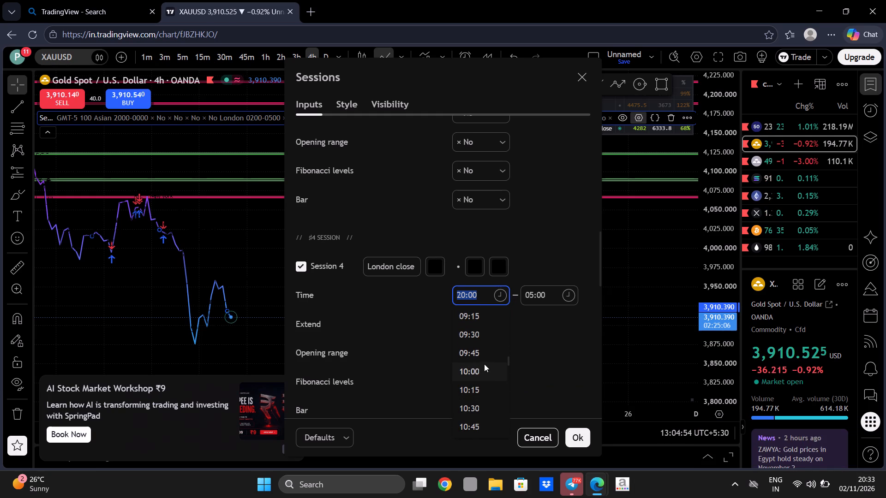
left_click(484, 367)
left_click(553, 293)
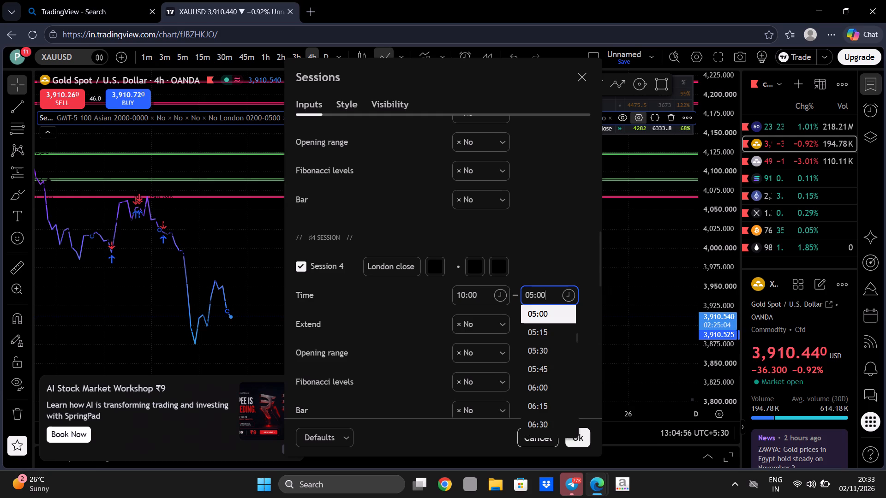
scroll(542, 375, "down", 3)
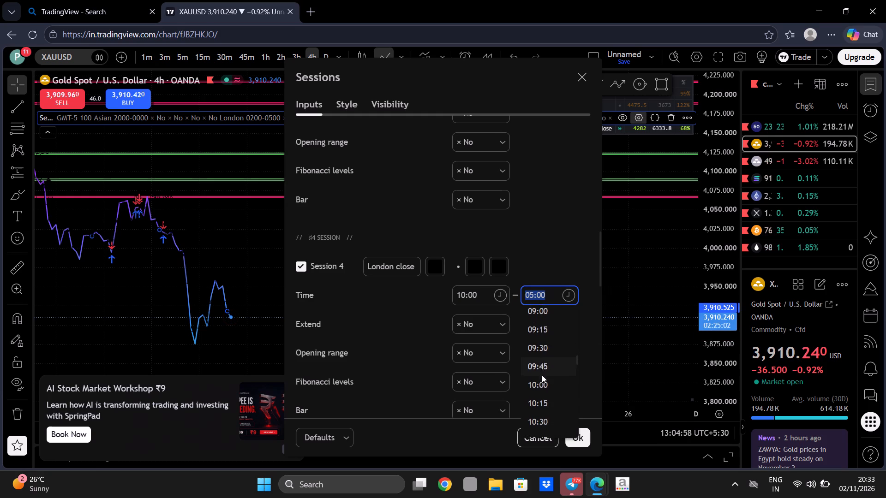
scroll(542, 375, "down", 6)
scroll(542, 375, "up", 4)
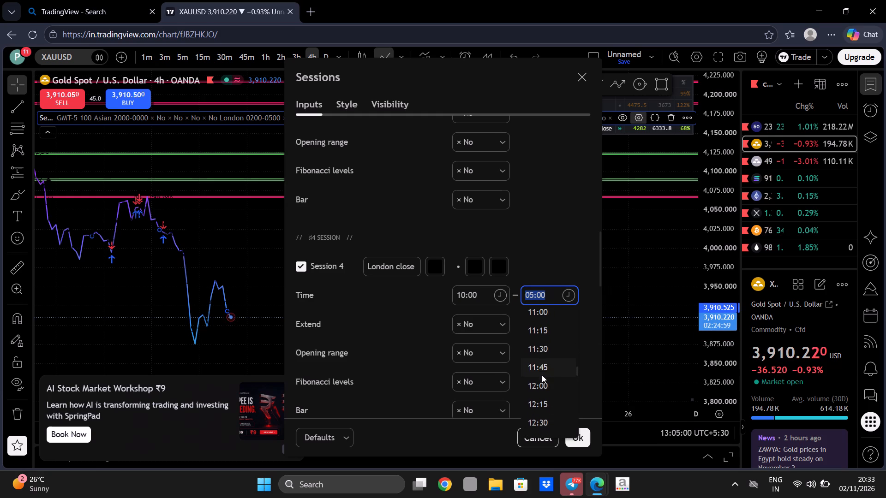
scroll(538, 374, "down", 1)
left_click(542, 367)
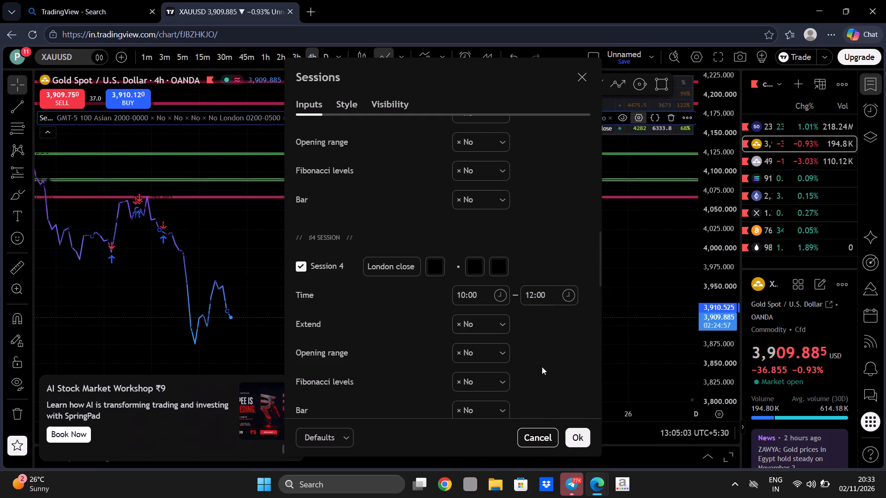
Set the session box style to Hamburger with a solid line in the Sessions indicator's Box settings.
scroll(426, 378, "down", 6)
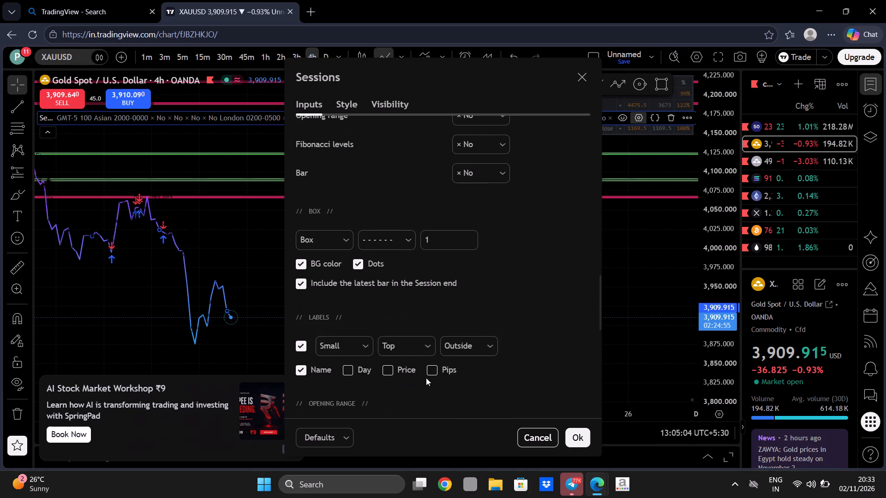
scroll(540, 311, "down", 2)
scroll(540, 311, "up", 1)
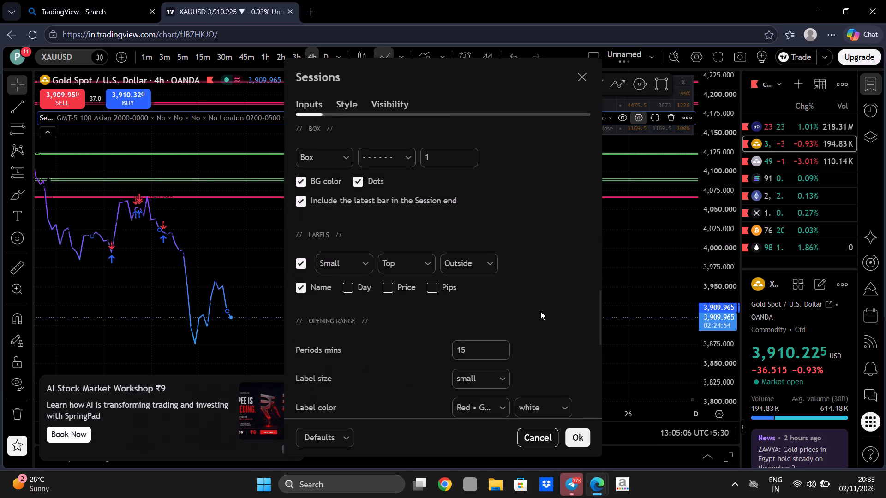
scroll(540, 311, "up", 1)
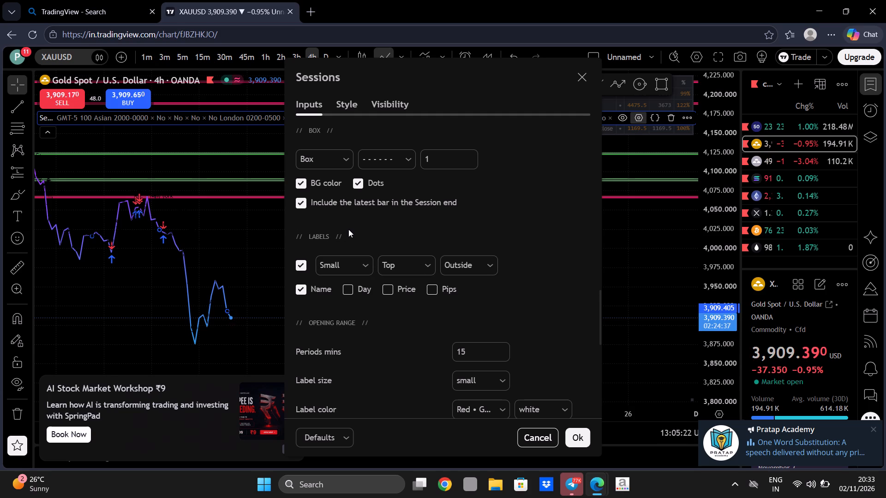
left_click(321, 157)
left_click(313, 219)
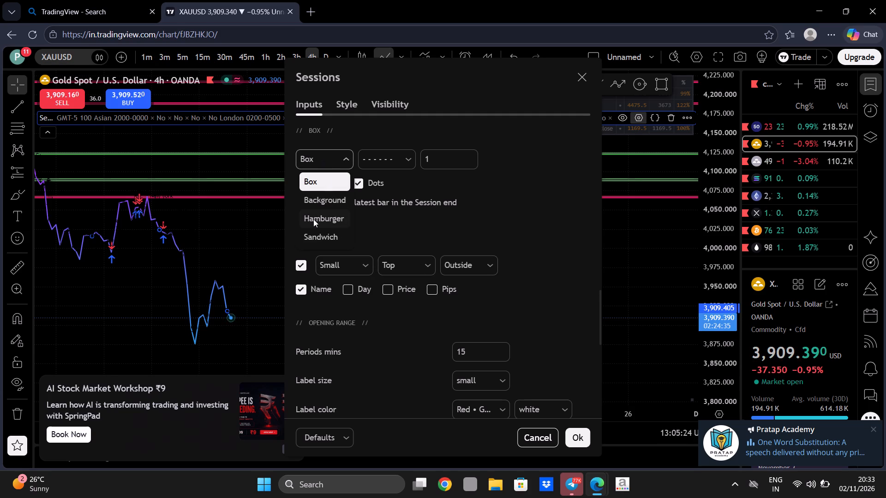
left_click(392, 159)
left_click(385, 182)
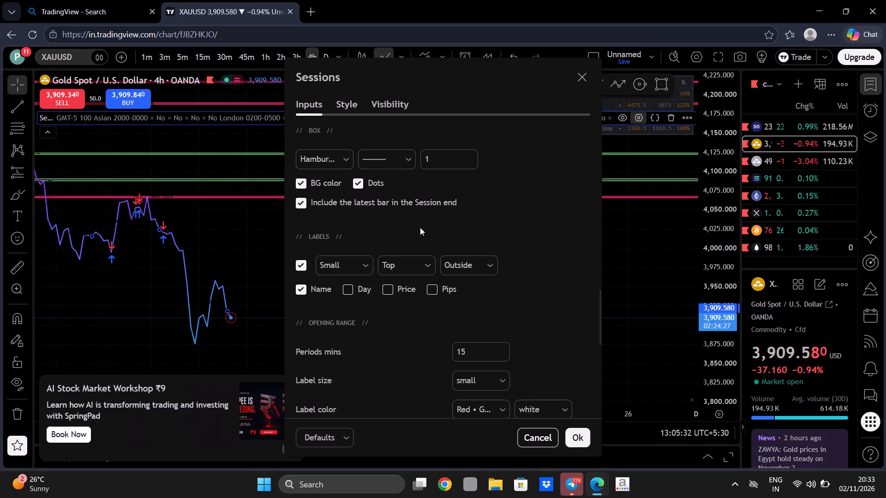
Review the Sessions indicator's label, opening range, candle, Fibonacci levels, information and alert settings, including the Fibonacci line-style options.
scroll(420, 227, "down", 2)
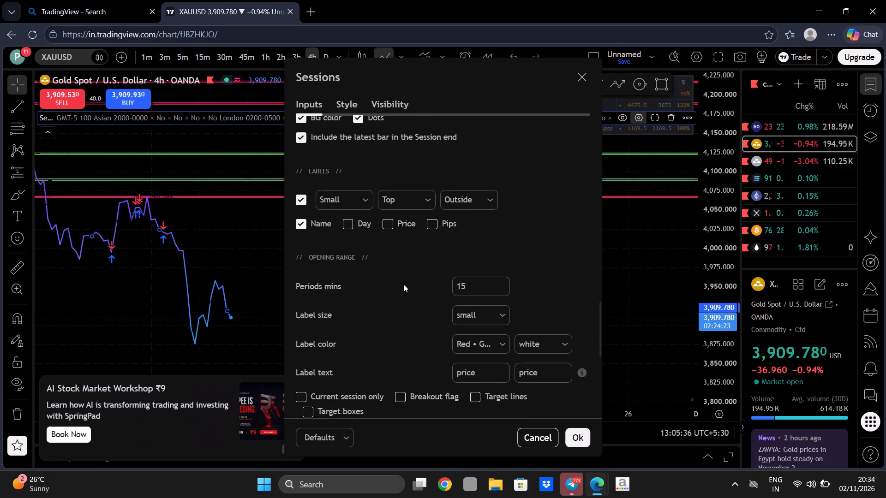
scroll(408, 312, "down", 2)
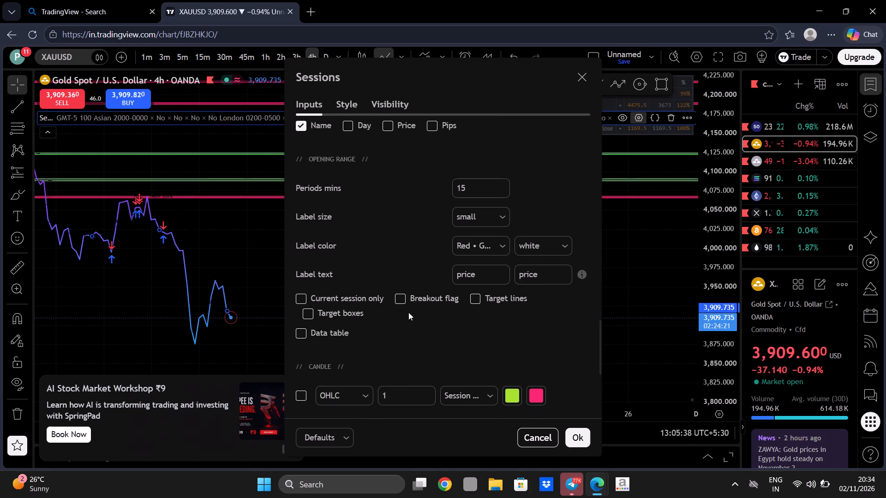
scroll(398, 339, "down", 1)
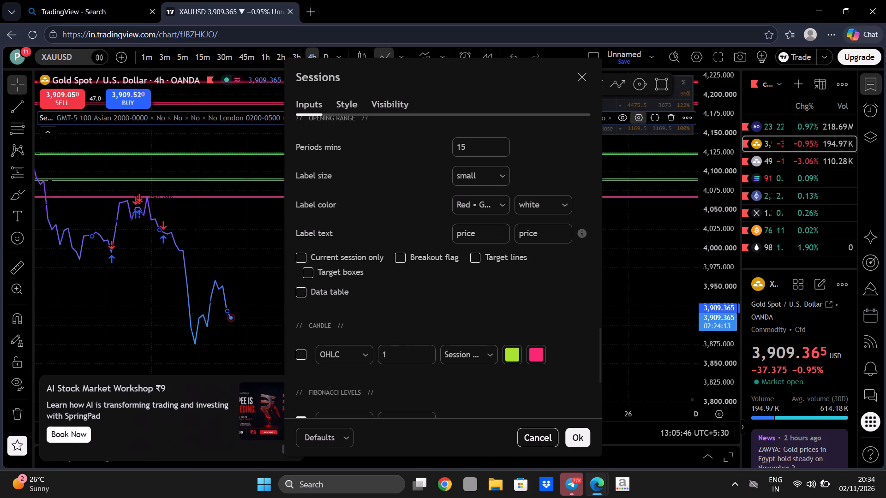
scroll(471, 320, "down", 6)
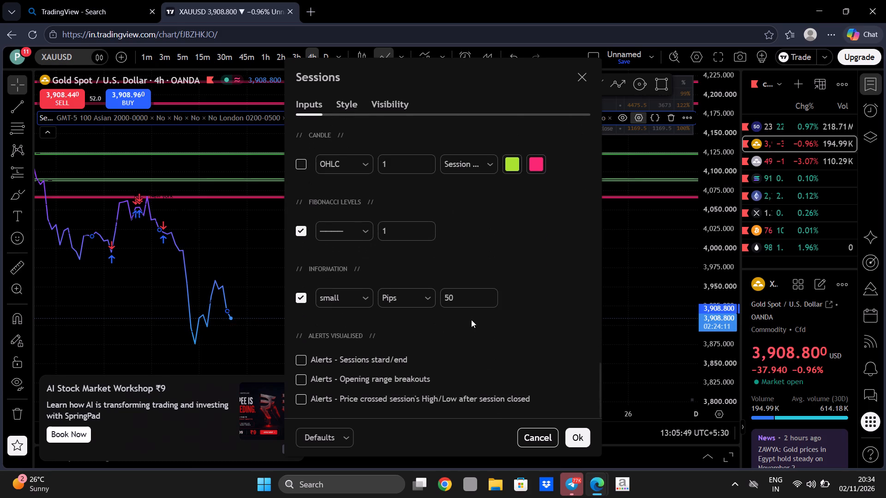
left_click_drag(471, 320, 488, 207)
scroll(471, 302, "down", 7)
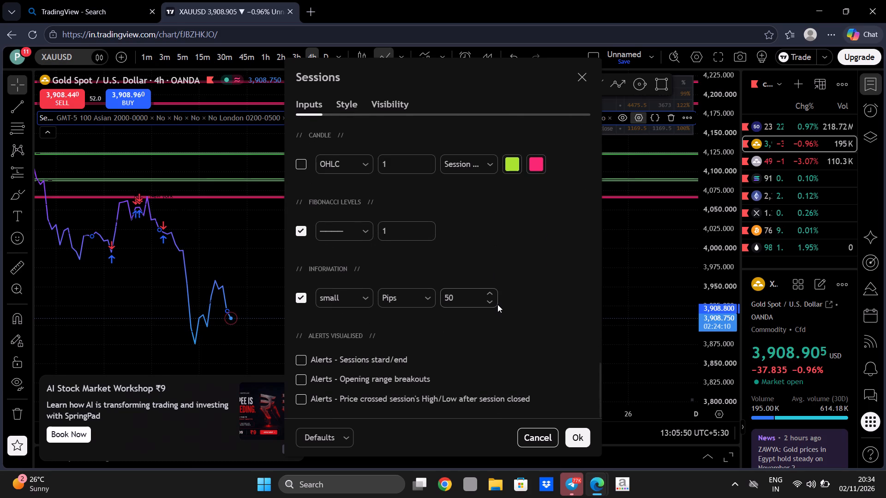
left_click(341, 243)
left_click(354, 233)
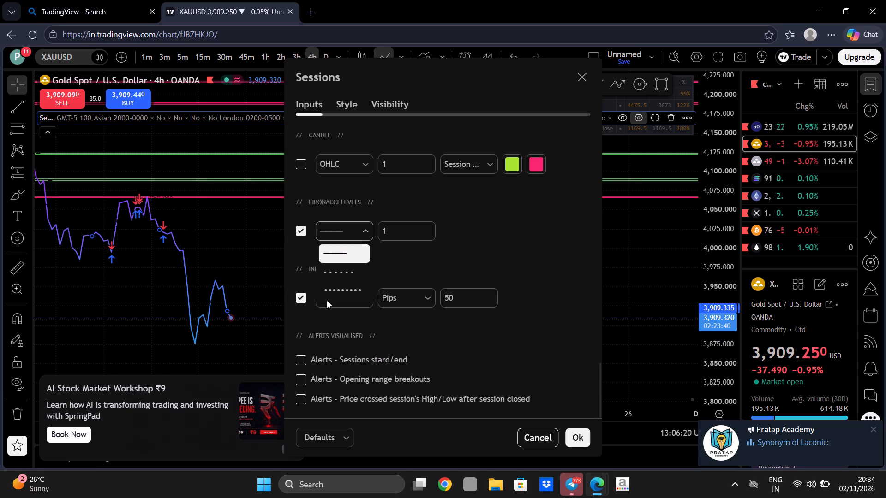
scroll(441, 357, "up", 3)
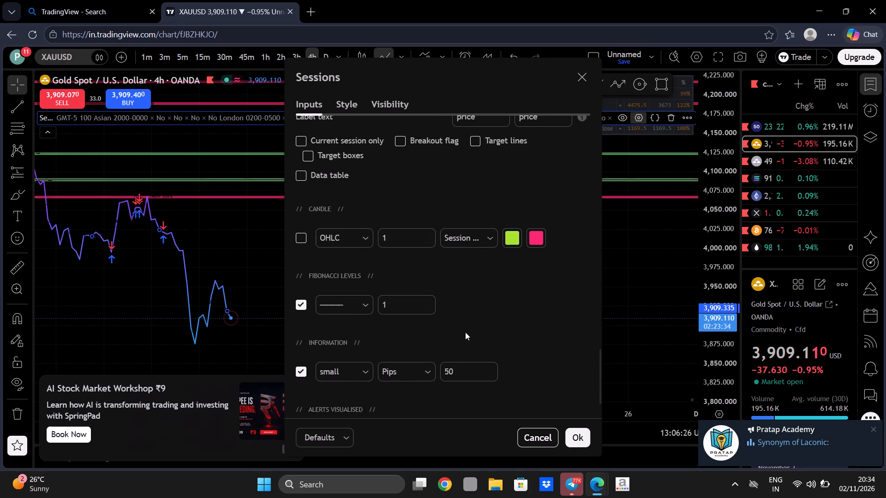
scroll(481, 338, "down", 2)
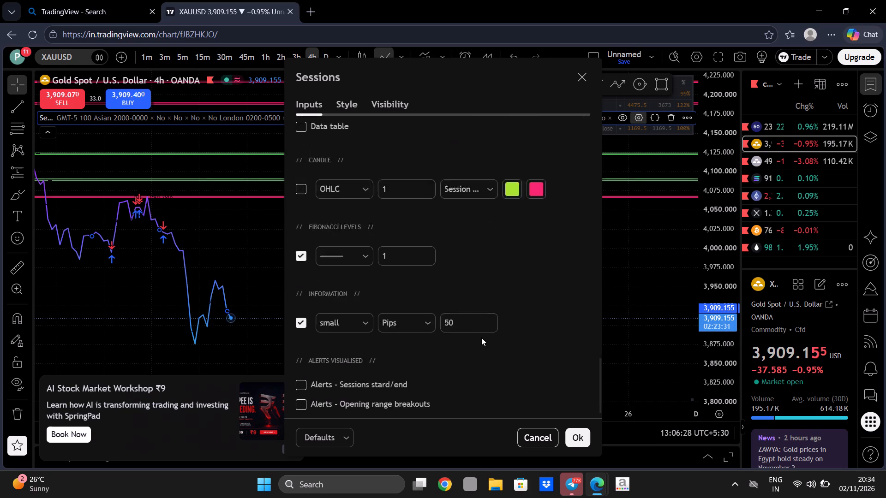
scroll(481, 338, "down", 1)
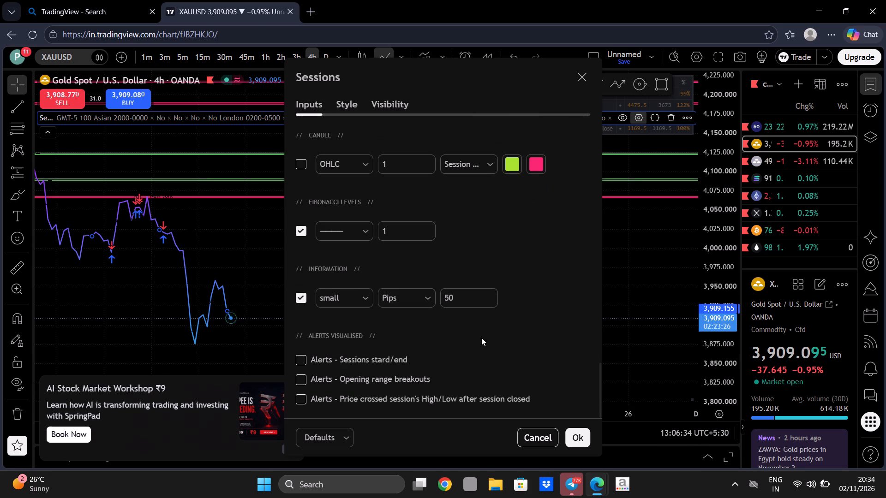
Apply the Sessions indicator settings to the XAUUSD chart.
left_click(583, 439)
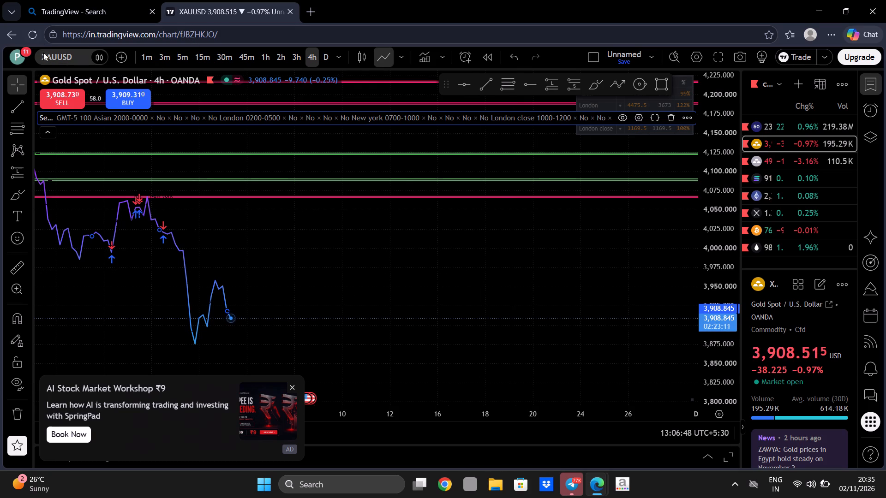
Turn off the dark theme for the charting interface.
left_click(12, 59)
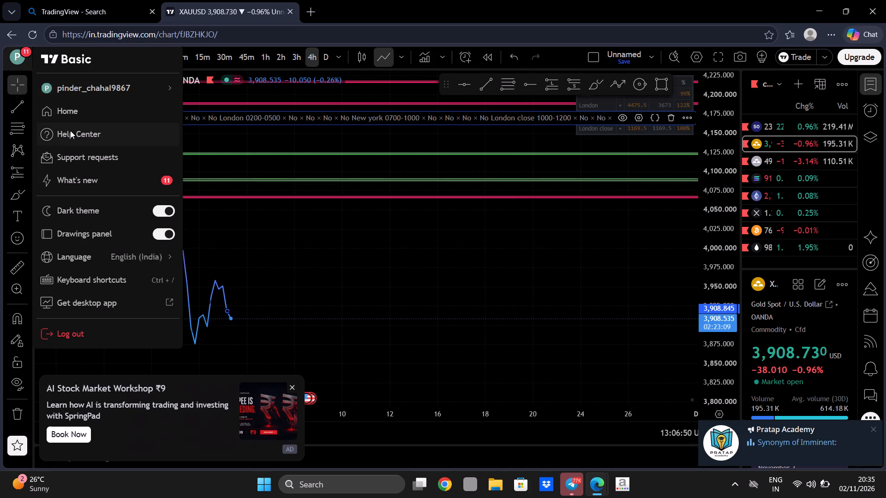
left_click(156, 209)
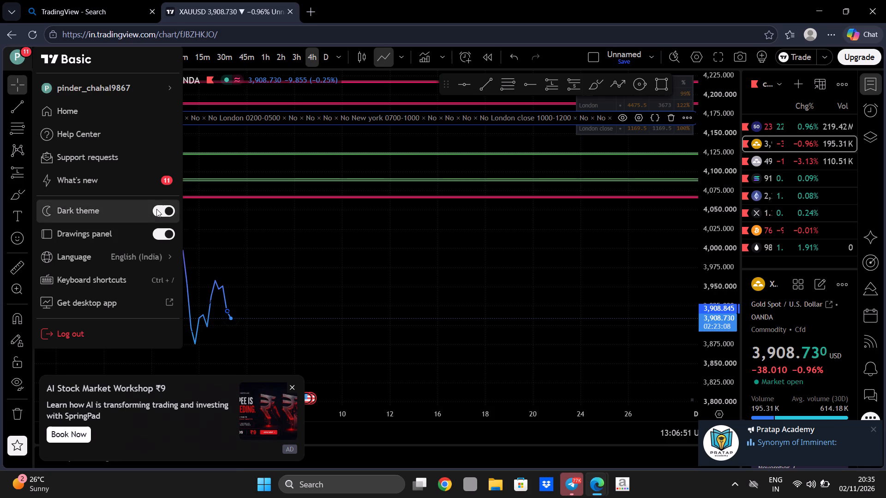
left_click(291, 245)
Dismiss the stock market workshop advertisement over the chart and the ad-free upgrade offer.
scroll(291, 245, "right", 4)
scroll(285, 251, "up", 1)
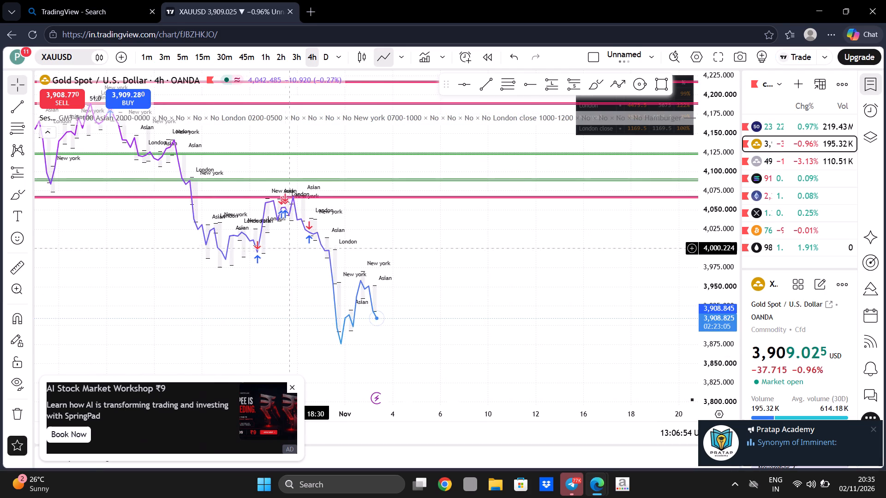
scroll(285, 251, "up", 12)
left_click_drag(199, 247, 566, 218)
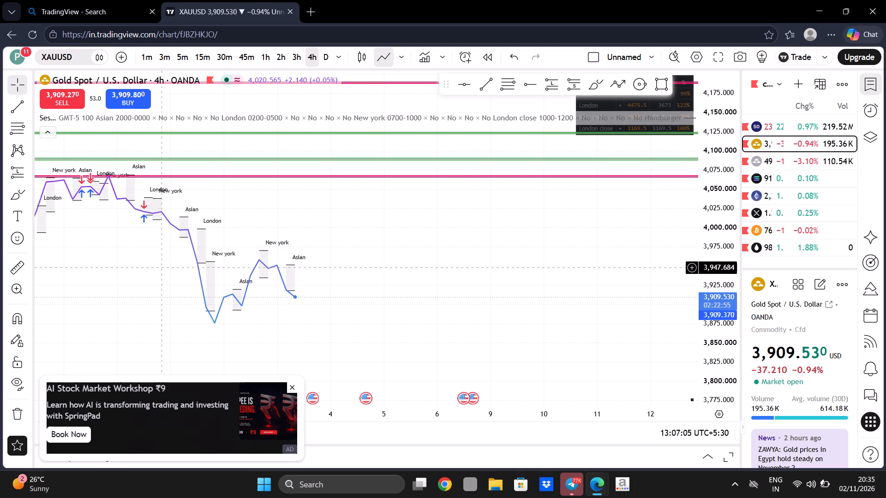
scroll(162, 268, "up", 9)
left_click_drag(221, 282, 631, 255)
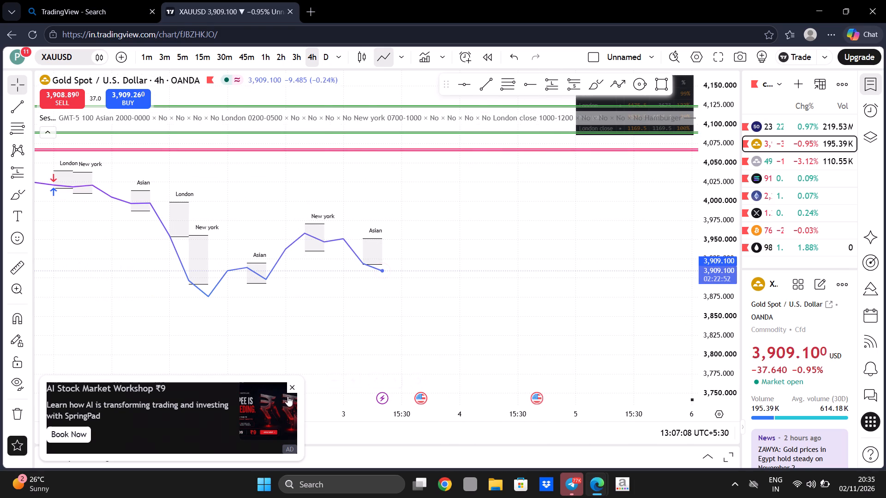
left_click(289, 388)
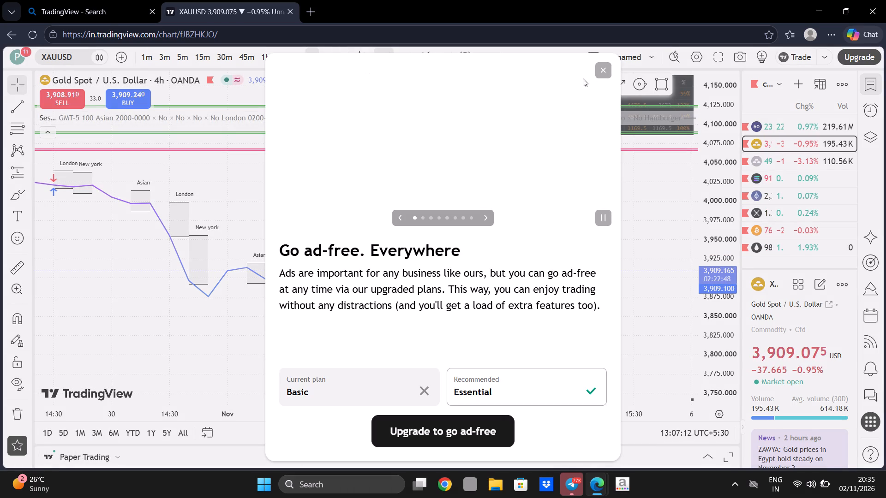
left_click(602, 70)
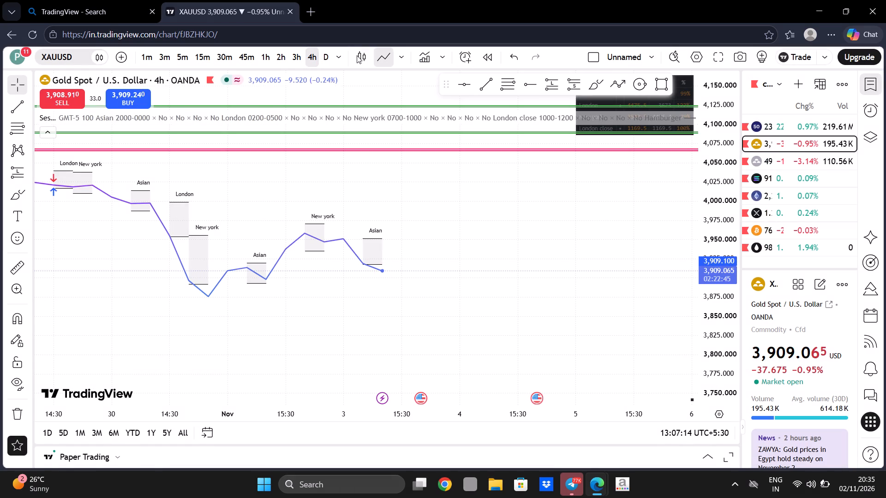
Change the XAUUSD chart type from line to candles.
left_click(357, 55)
Set the XAUUSD chart's timeframe to 5 minutes.
scroll(430, 192, "down", 4)
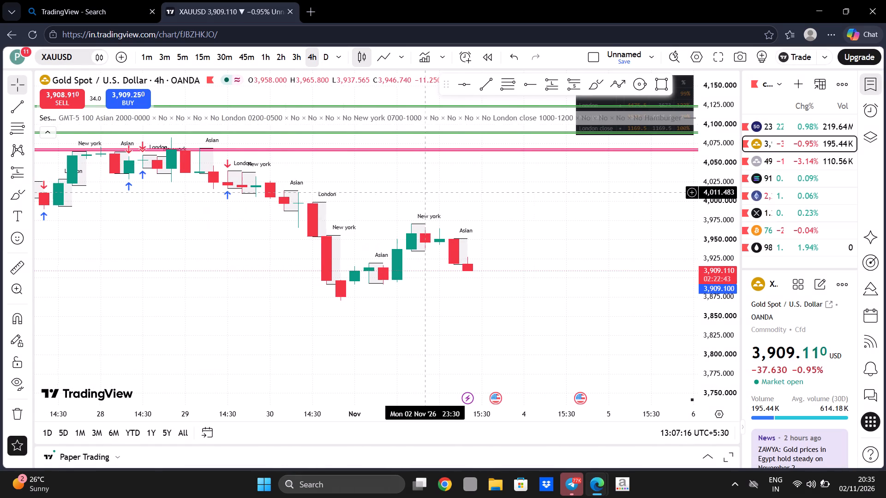
scroll(476, 222, "down", 2)
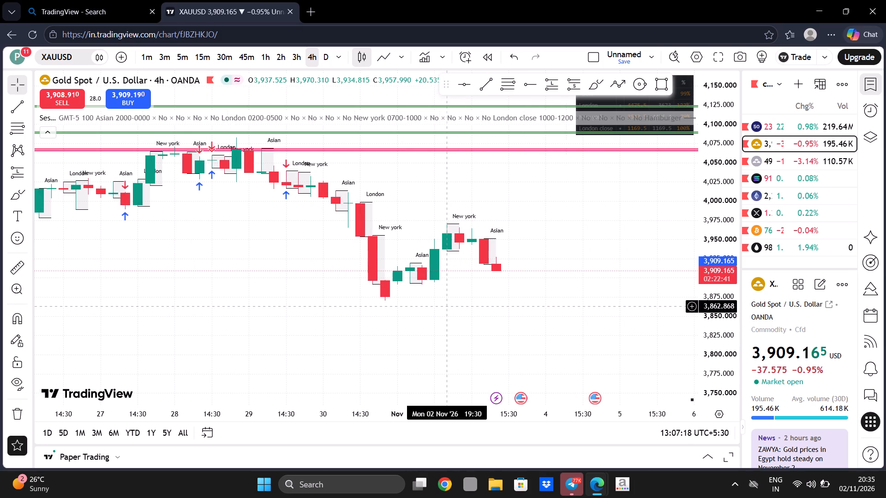
scroll(452, 306, "up", 1)
scroll(452, 306, "down", 5)
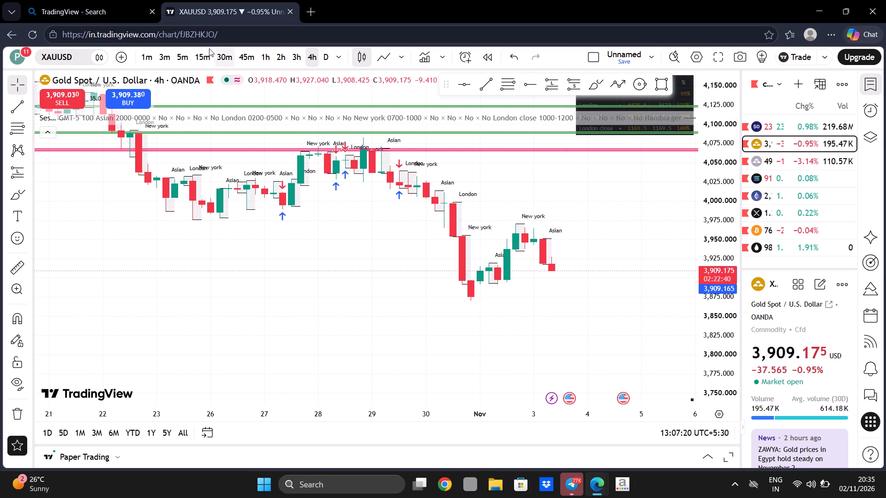
left_click(179, 57)
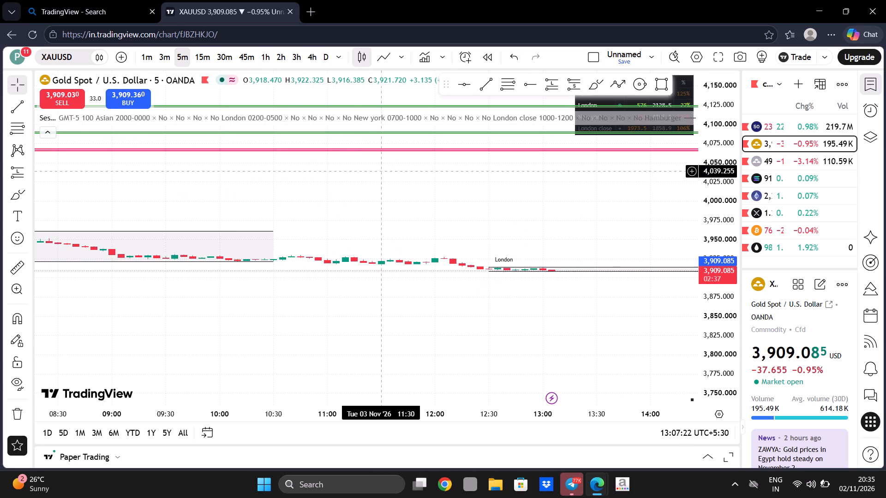
Examine the Asian, London, New York and London close session boxes across the 5-minute XAUUSD chart.
scroll(337, 203, "down", 14)
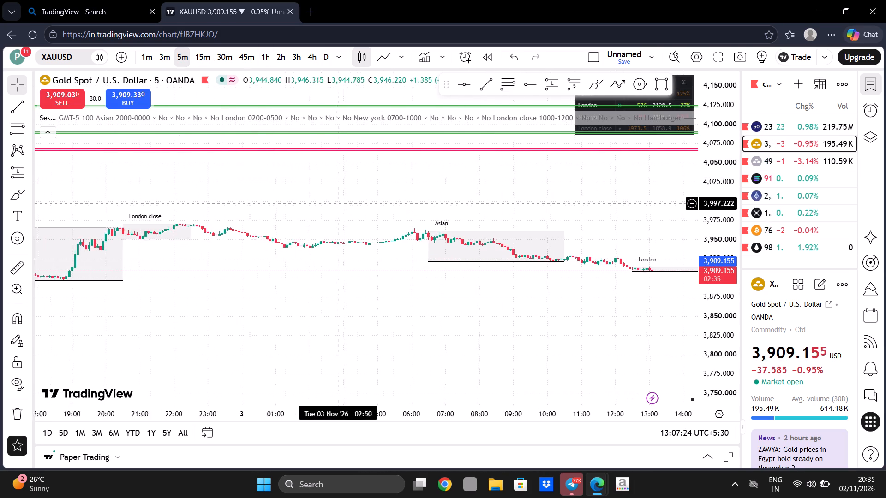
scroll(337, 203, "down", 4)
left_click_drag(448, 297, 357, 365)
scroll(357, 365, "down", 6)
scroll(475, 327, "up", 4)
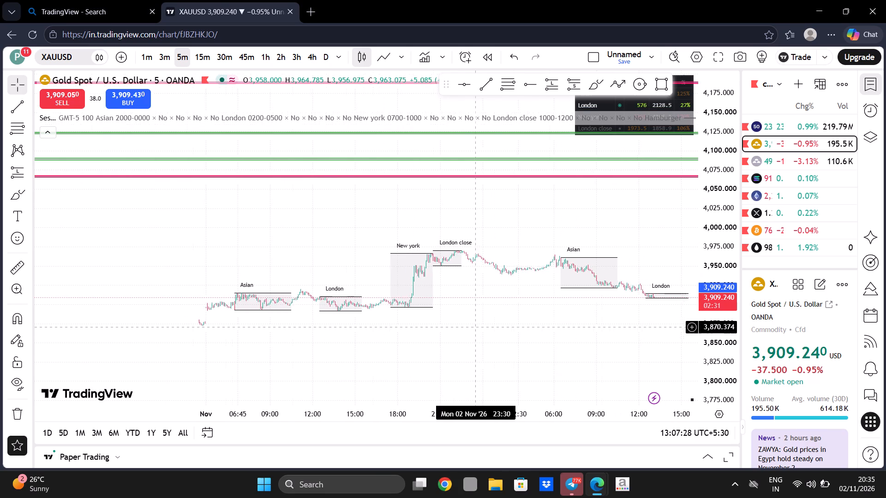
left_click_drag(537, 311, 361, 333)
scroll(361, 333, "up", 4)
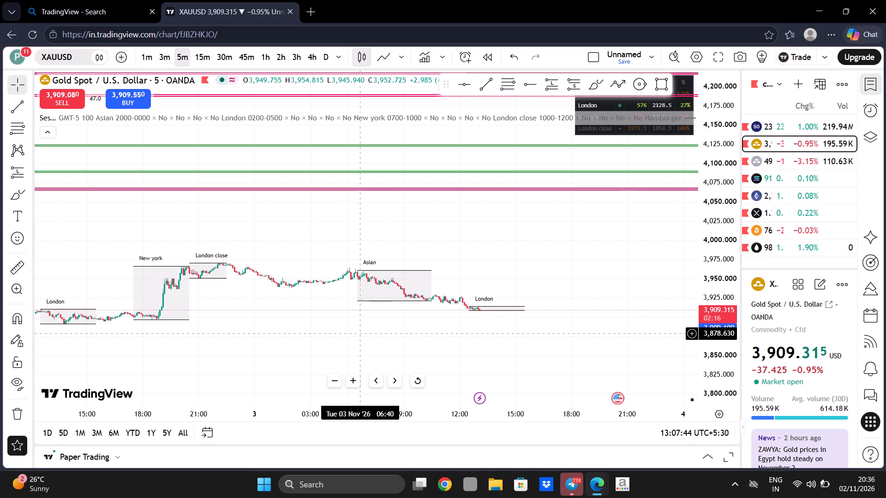
scroll(361, 333, "down", 2)
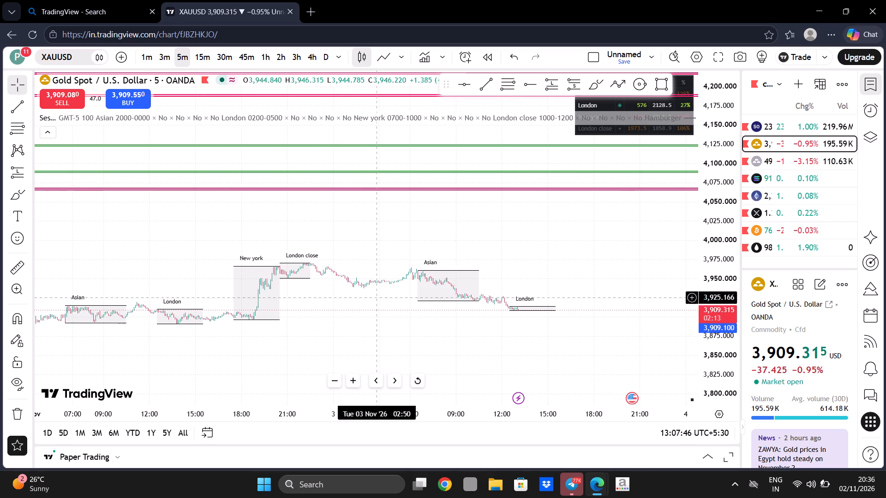
View the session boxes on the NIFTY chart and return to the XAUUSD chart.
left_click(793, 129)
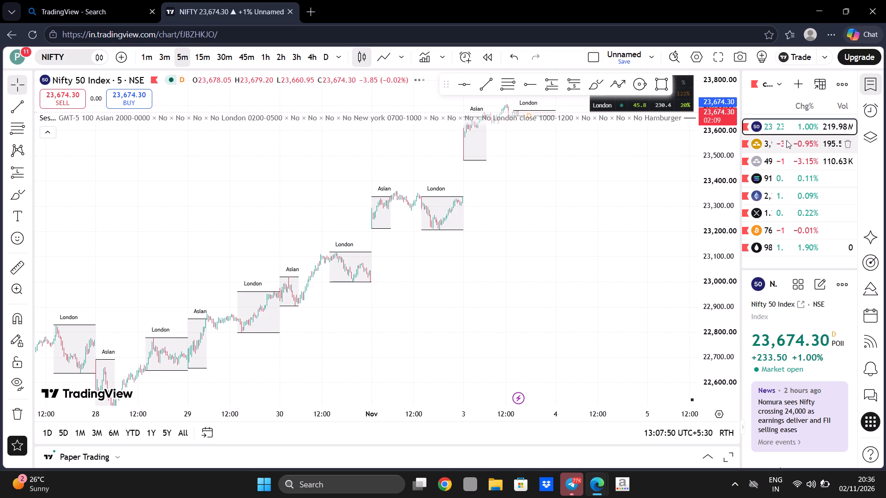
left_click(785, 145)
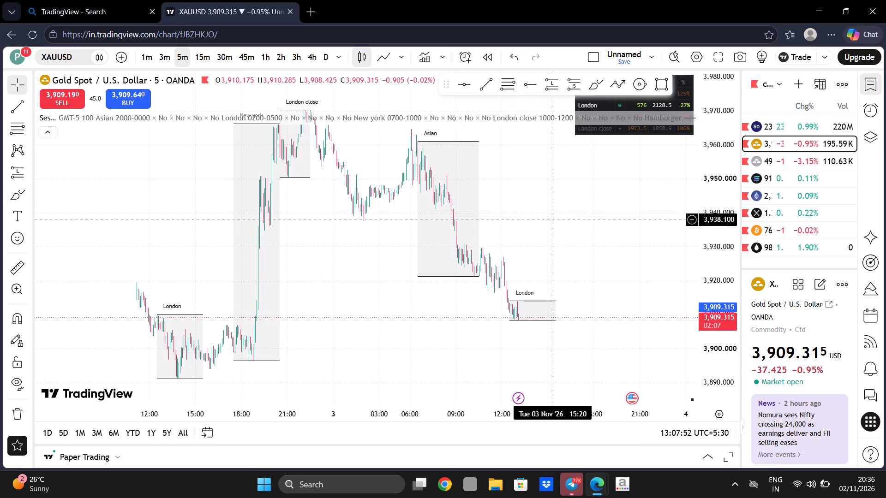
Examine the price action around the New York, London close and Asian session boxes on the 5-minute XAUUSD chart.
left_click_drag(534, 210, 617, 297)
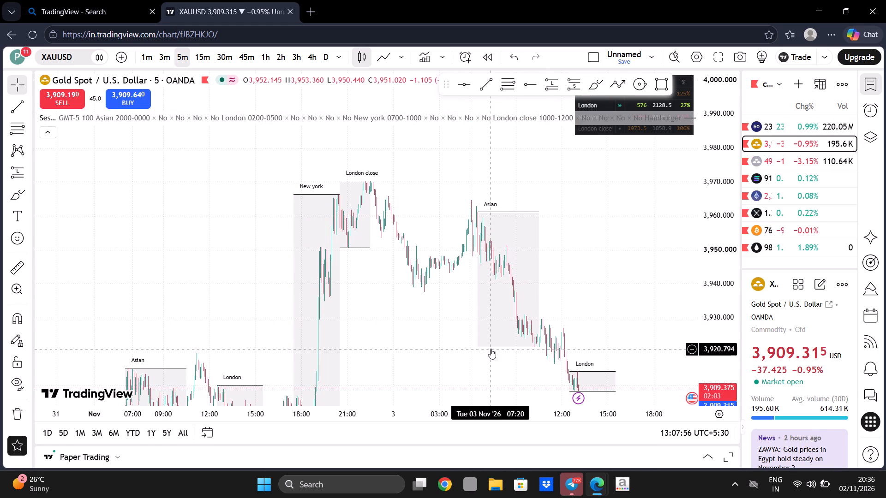
scroll(438, 323, "up", 1)
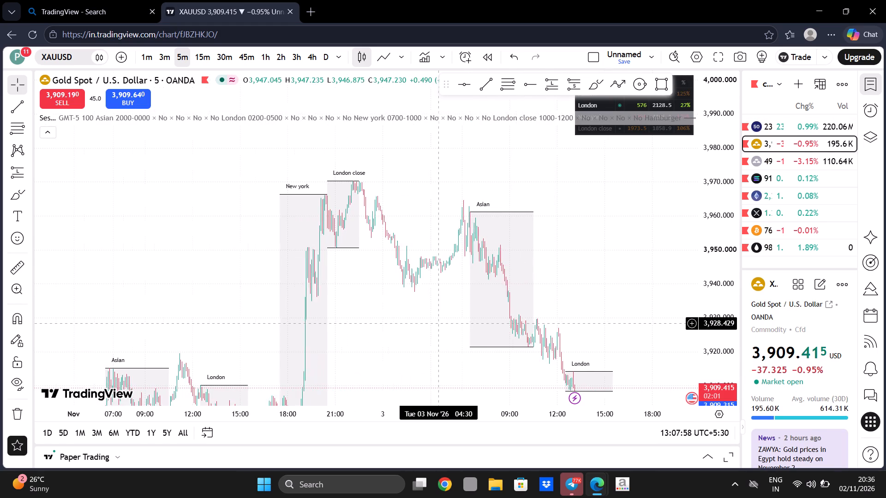
scroll(438, 323, "up", 4)
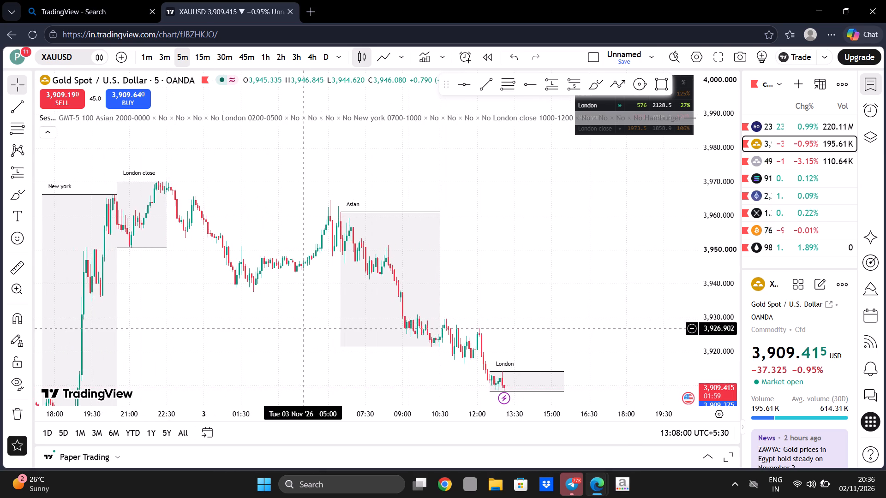
left_click_drag(302, 328, 461, 348)
scroll(399, 327, "up", 4)
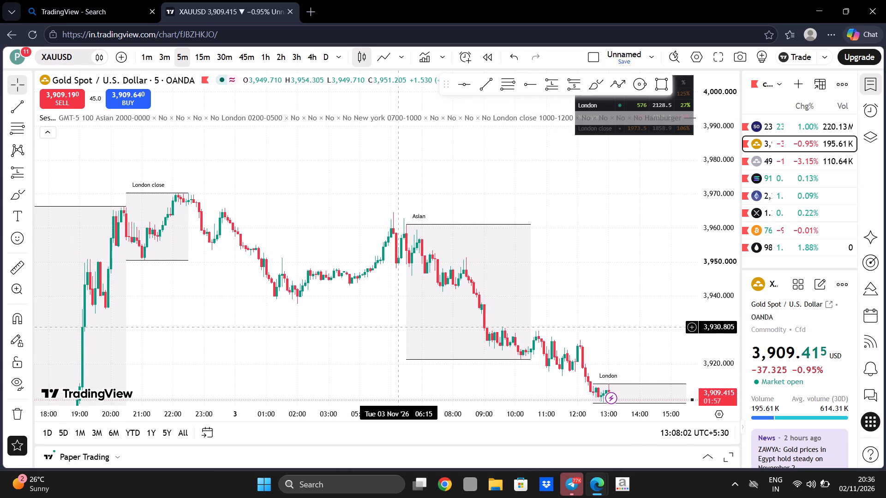
left_click_drag(340, 332, 419, 352)
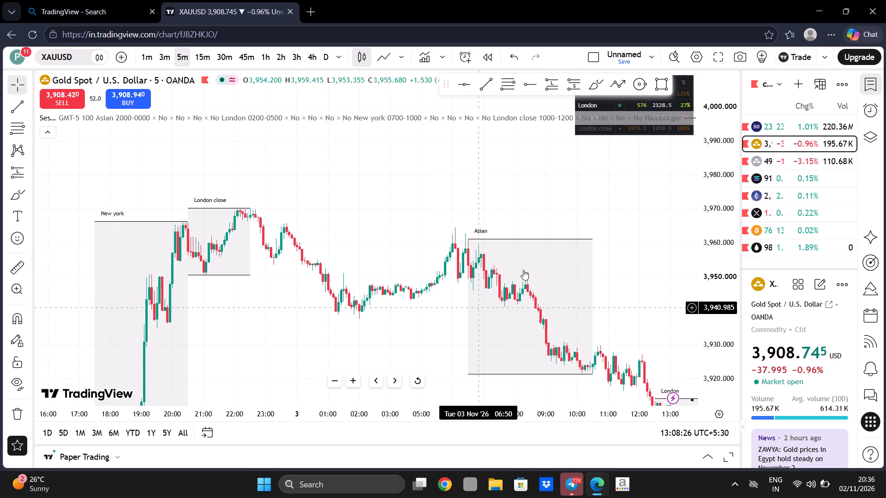
scroll(503, 204, "up", 1)
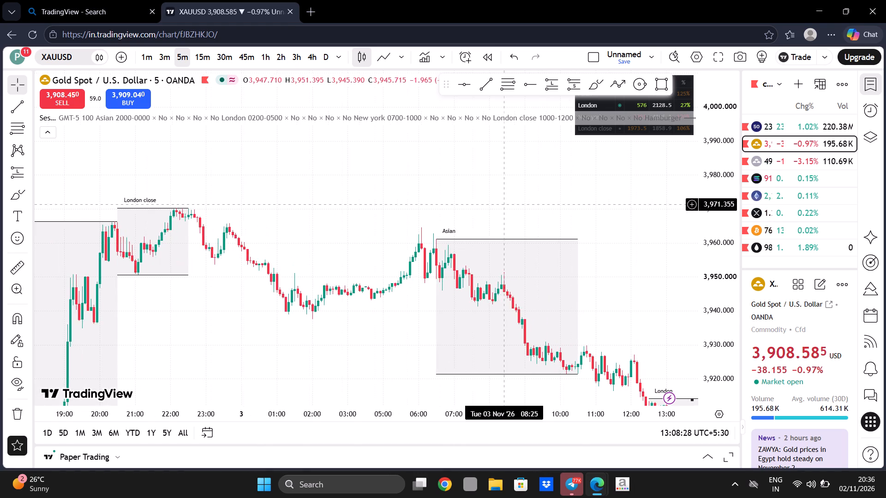
scroll(503, 204, "down", 2)
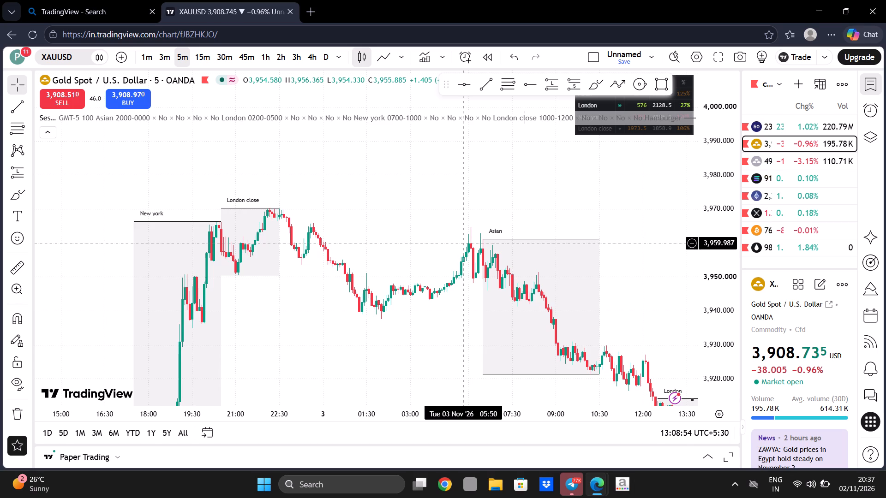
left_click_drag(456, 202, 447, 144)
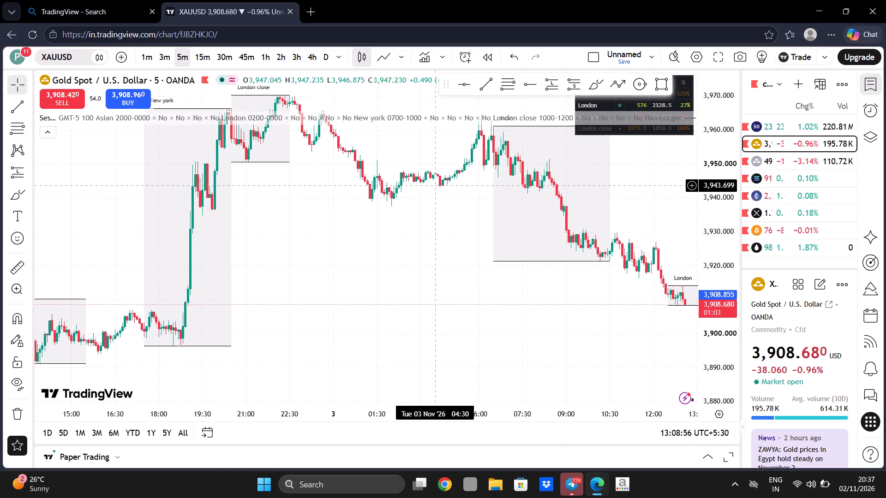
scroll(436, 185, "up", 7)
left_click_drag(269, 208, 311, 342)
scroll(311, 342, "down", 4)
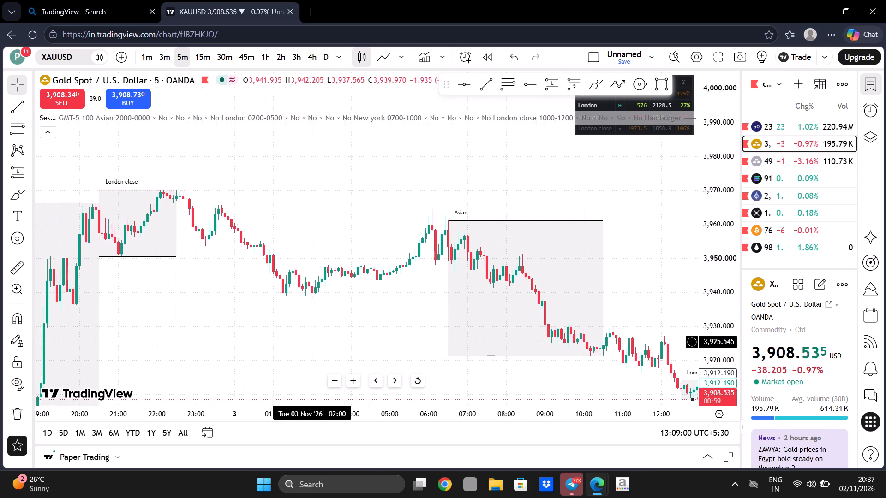
Draw a thin rectangle zone along the Asian session's high, from about 3,962.9 to 3,960.2, spanning 05:15 to 12:00 on 3 November.
left_click(664, 83)
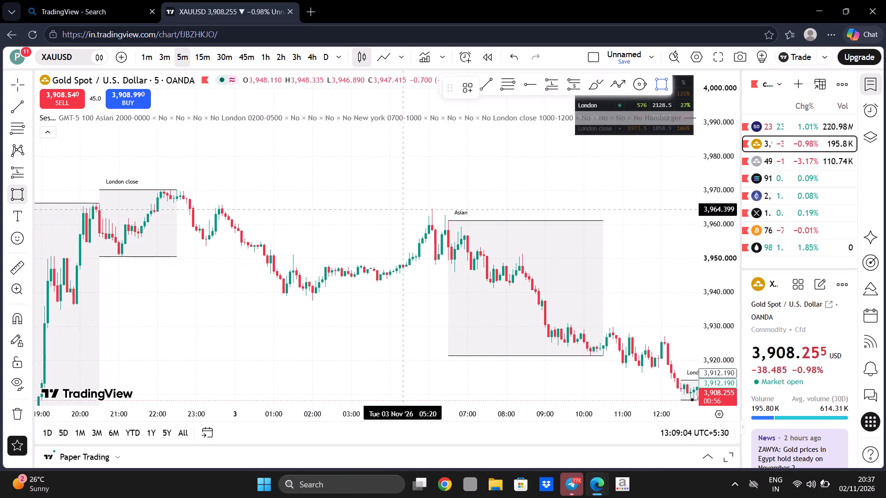
left_click_drag(401, 215, 640, 226)
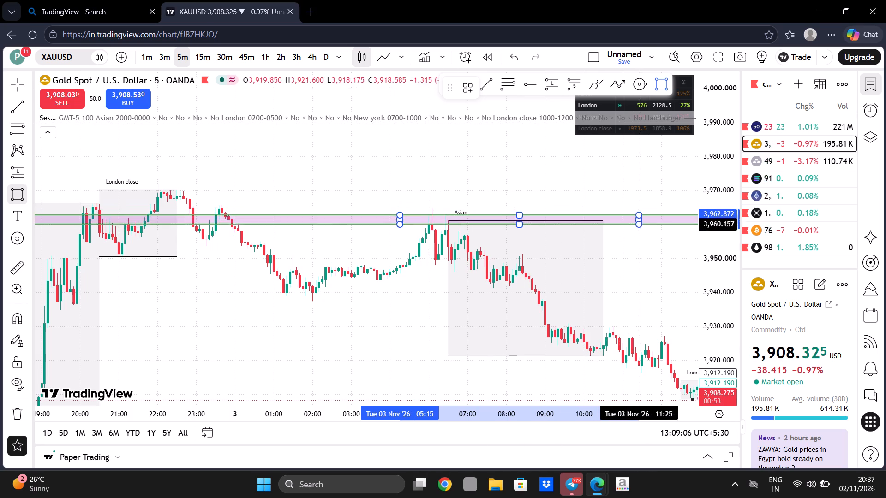
left_click_drag(640, 226, 676, 225)
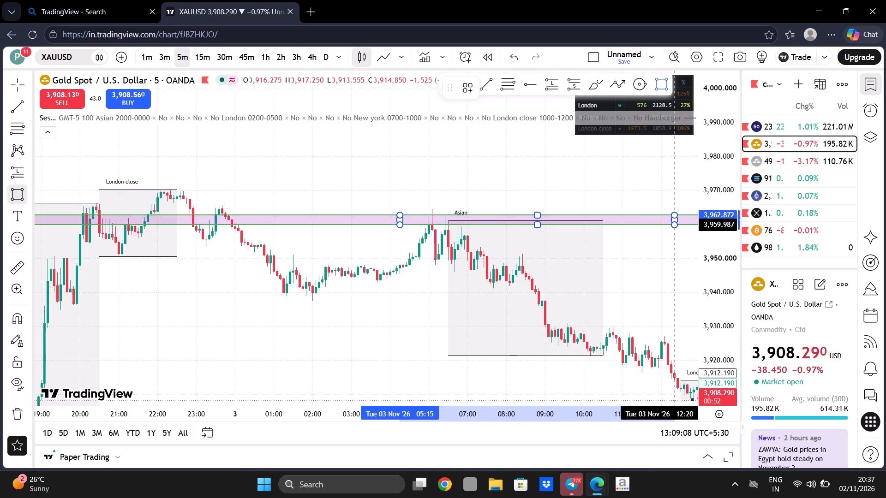
left_click(662, 224)
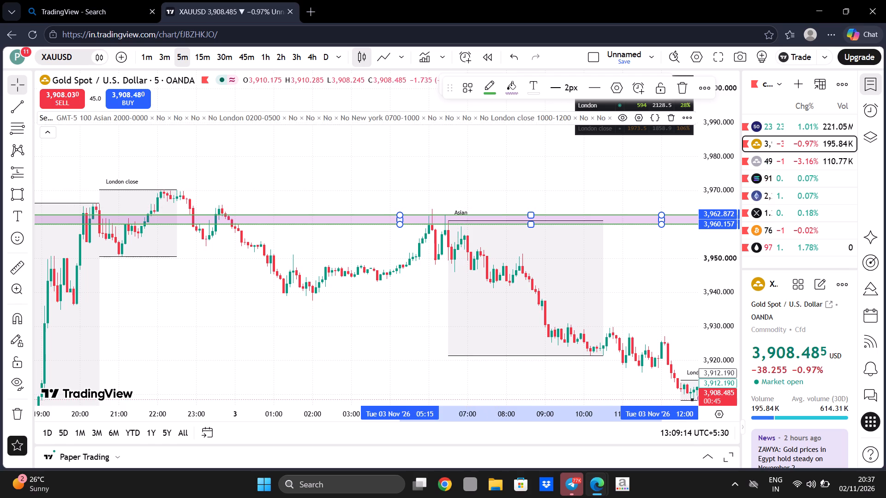
Set the border colour of the rectangle at the Asian session's high to light yellow.
left_click(463, 94)
left_click_drag(420, 143, 442, 230)
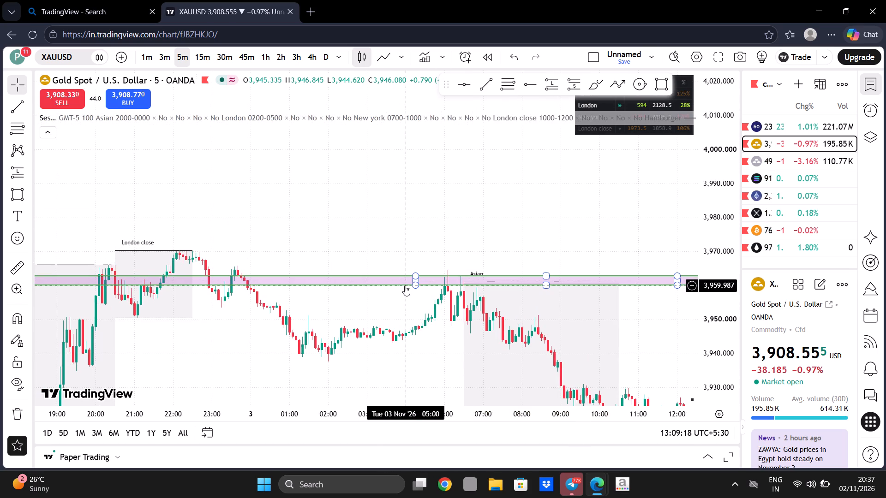
left_click(405, 285)
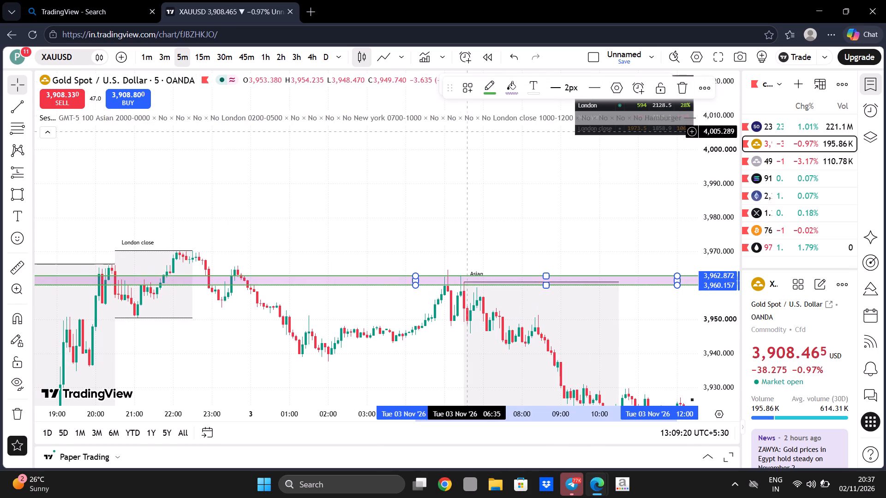
left_click(481, 95)
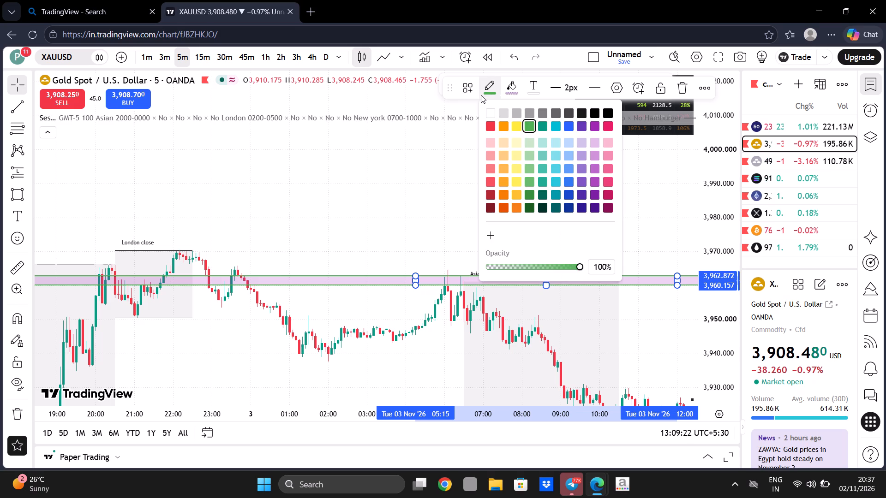
left_click(514, 152)
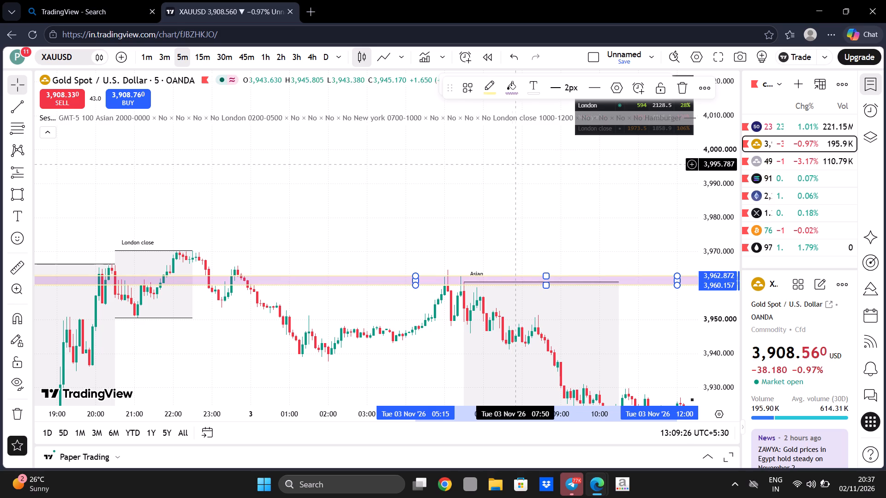
left_click(529, 202)
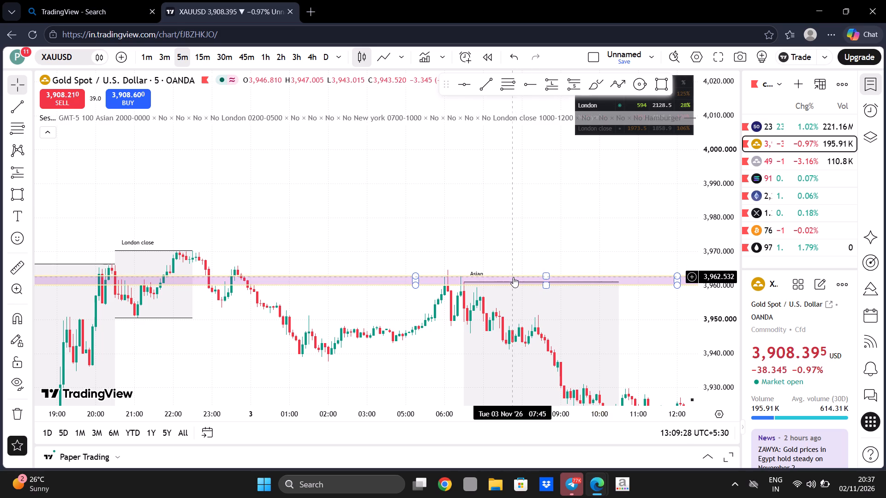
Set the fill colour of the rectangle zone along the Asian session's high to yellow.
left_click(513, 277)
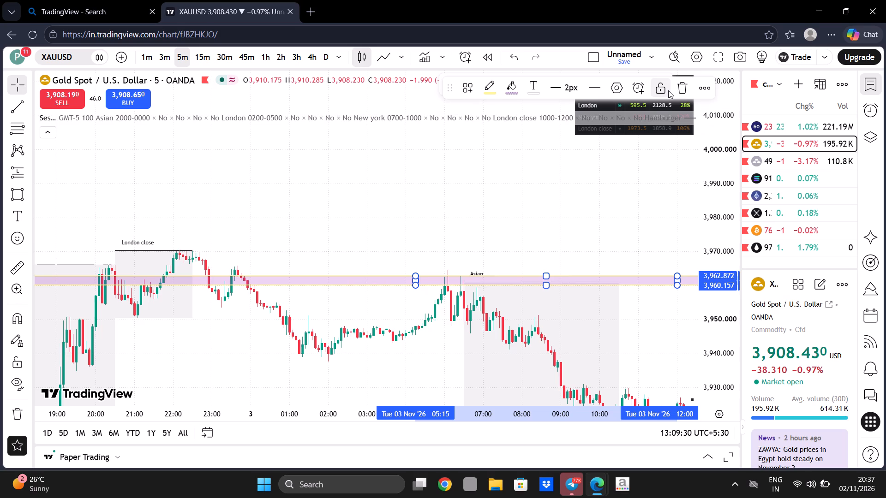
left_click(696, 90)
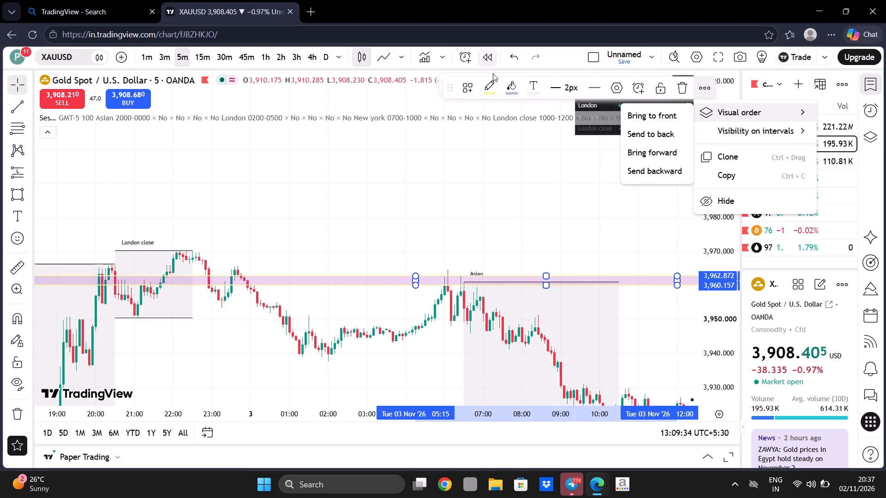
left_click(507, 85)
left_click(538, 130)
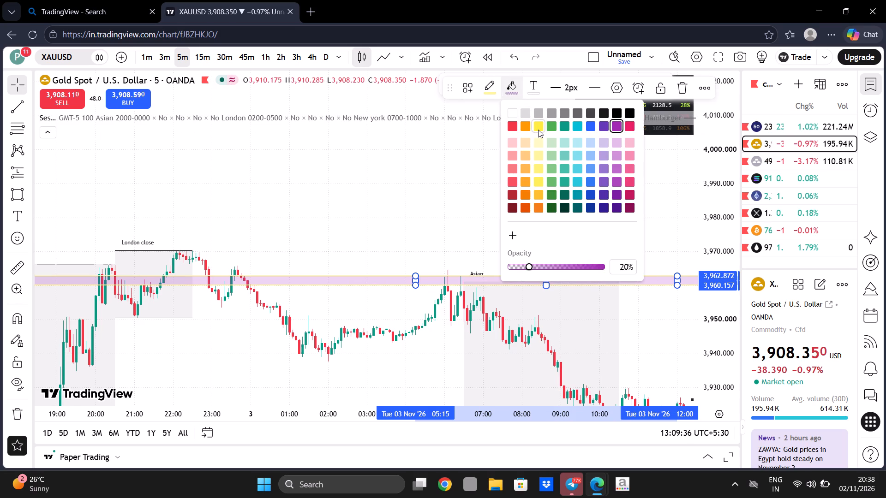
left_click(468, 189)
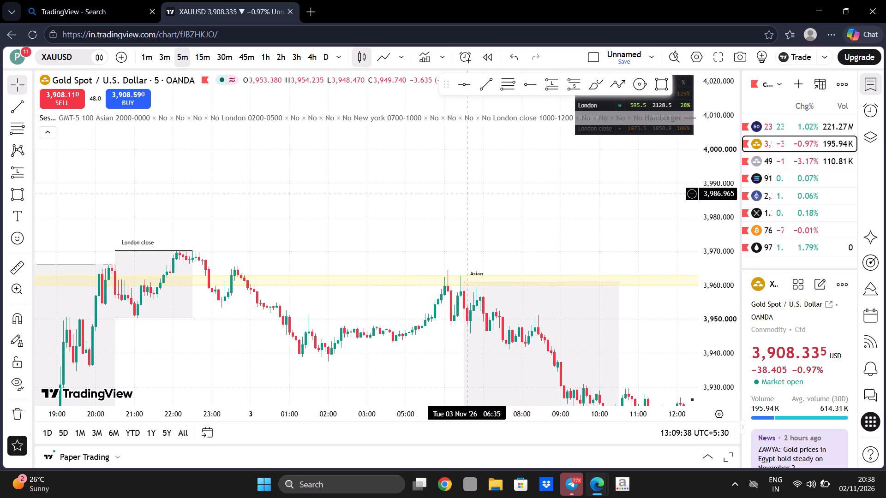
Examine the price action around the yellow zone, from the New York session through the Asian session to the current London session.
scroll(465, 195, "up", 7)
scroll(404, 199, "down", 1)
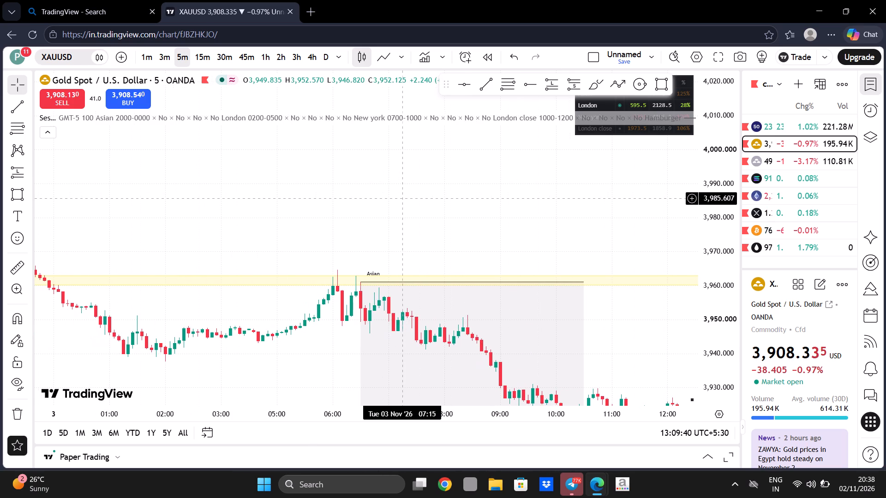
scroll(411, 234, "down", 3)
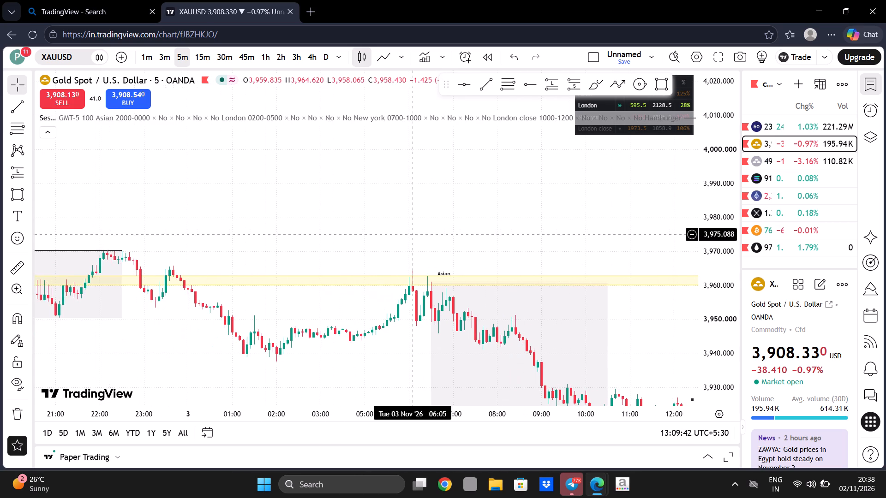
scroll(387, 298, "down", 2)
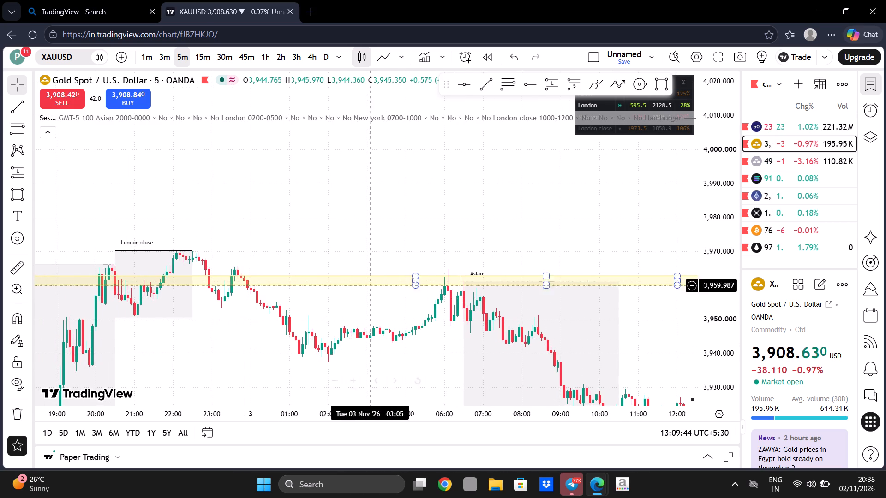
scroll(378, 266, "down", 4)
left_click_drag(405, 256, 340, 151)
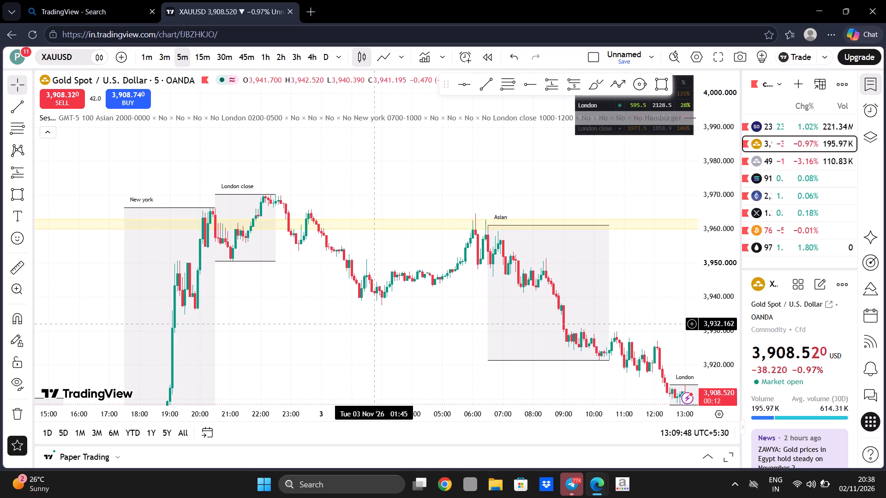
left_click_drag(425, 333, 161, 119)
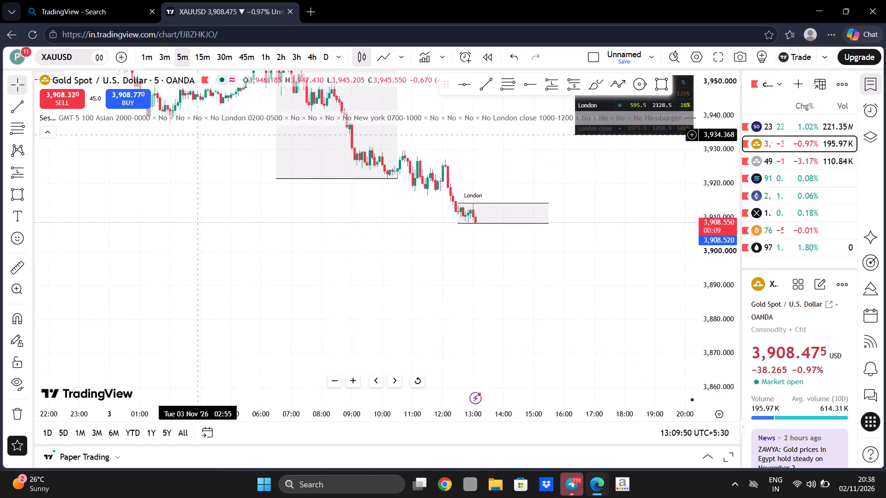
left_click_drag(161, 119, 279, 251)
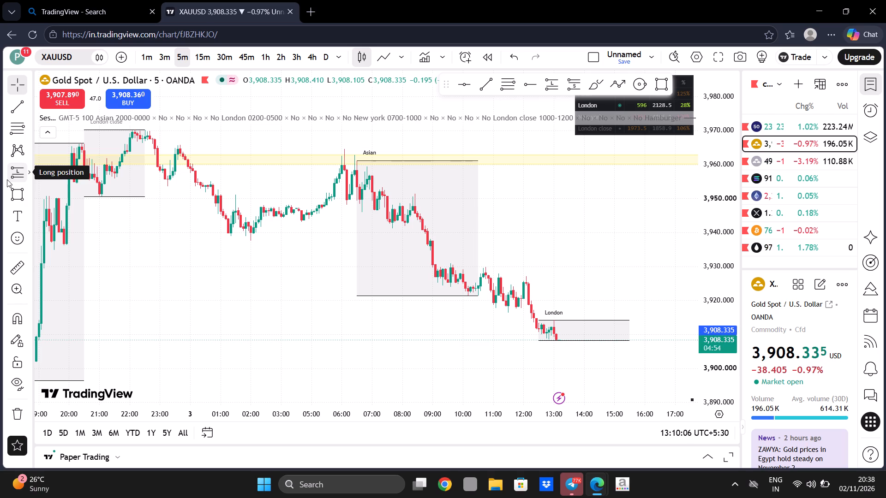
Place a short position in the Asian session from 06:55 to 10:30, with entry about 3,959.8, stop about 3,973.5 and target about 3,922.2.
left_click(571, 82)
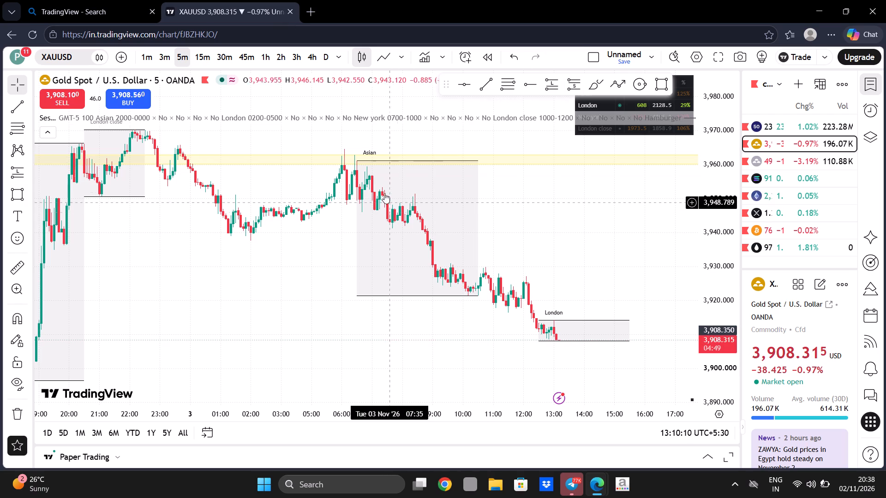
left_click(369, 169)
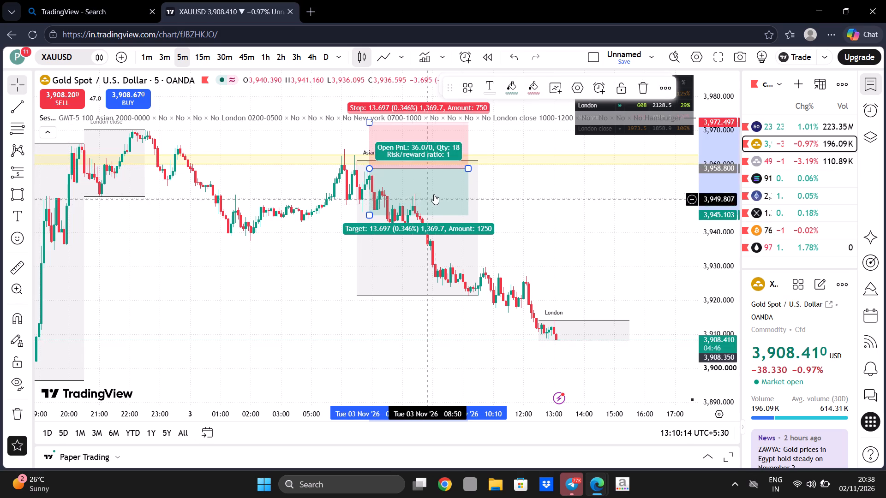
left_click(469, 213)
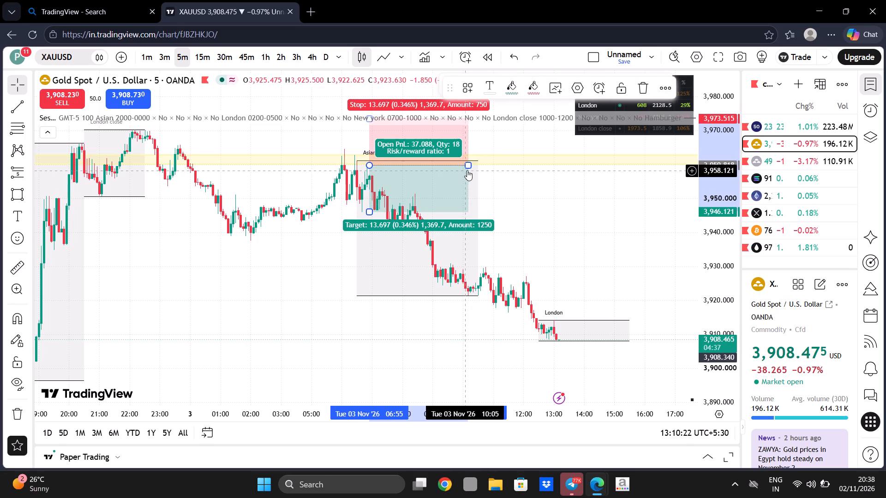
left_click_drag(467, 169, 479, 217)
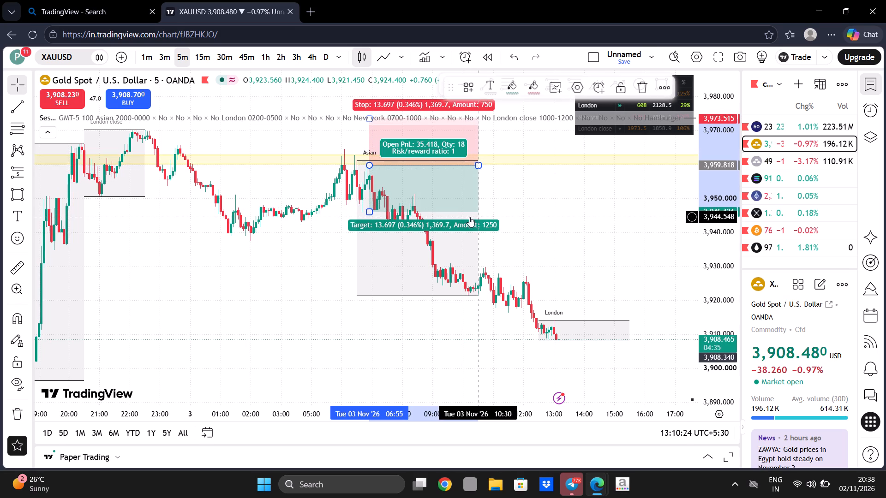
left_click_drag(371, 209, 378, 290)
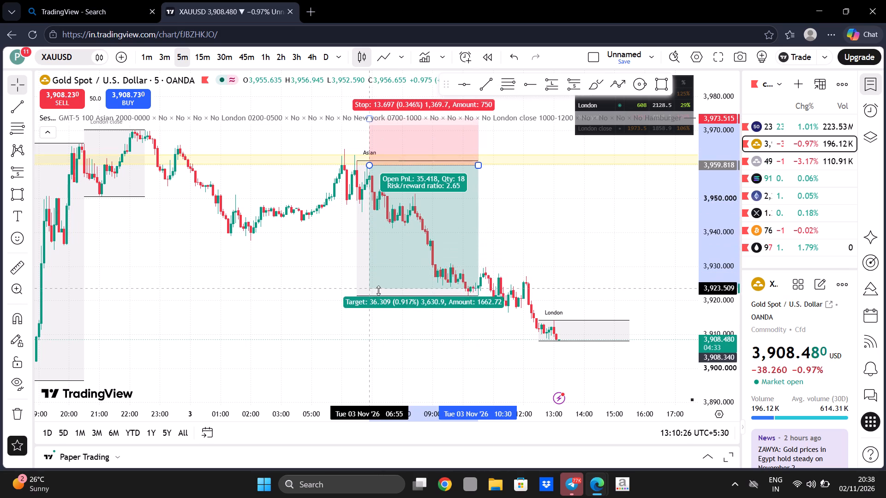
left_click_drag(378, 290, 379, 293)
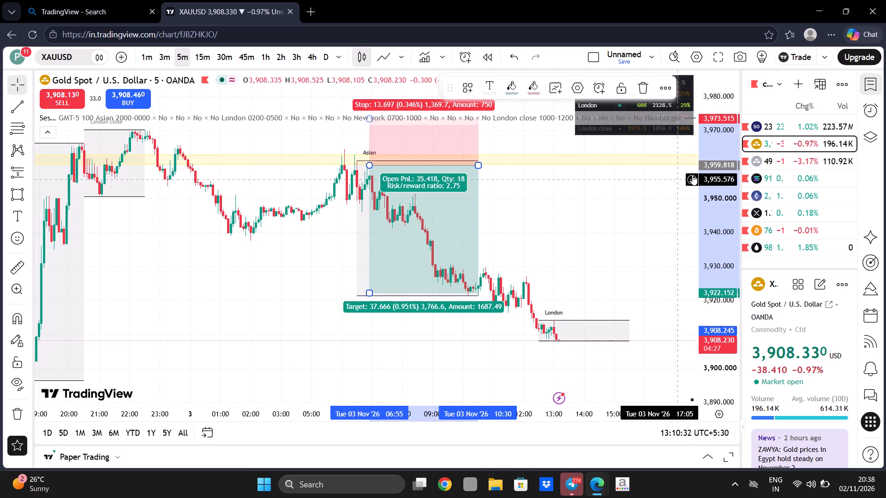
left_click(598, 232)
Review the short position against the earlier sessions, the yellow zone and the current London session on the 5-minute chart.
scroll(576, 230, "down", 3)
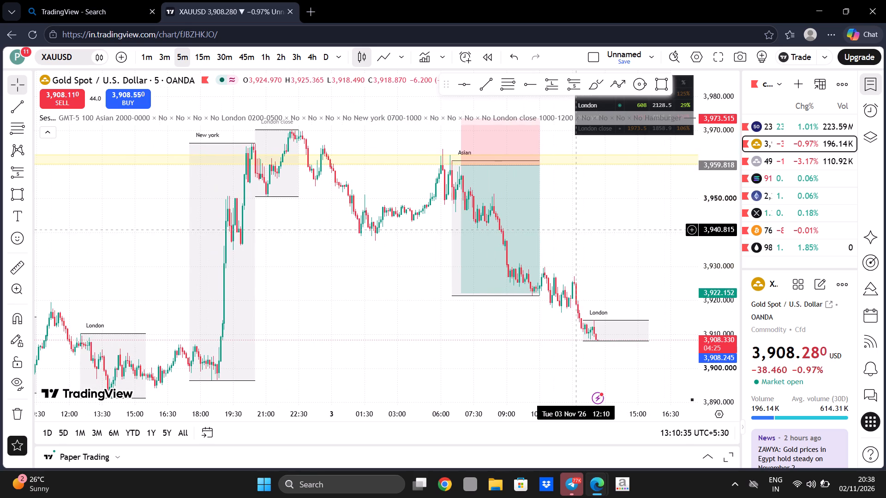
left_click_drag(396, 294, 502, 310)
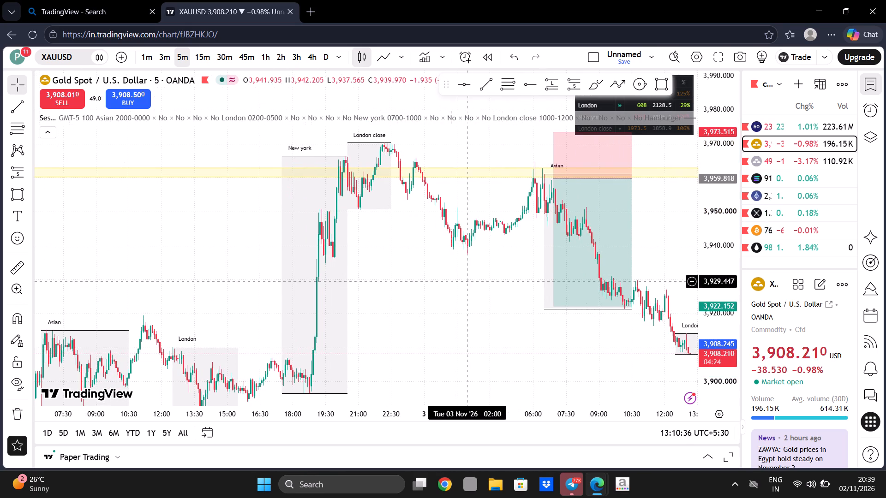
left_click_drag(451, 275, 0, 258)
left_click_drag(244, 259, 14, 364)
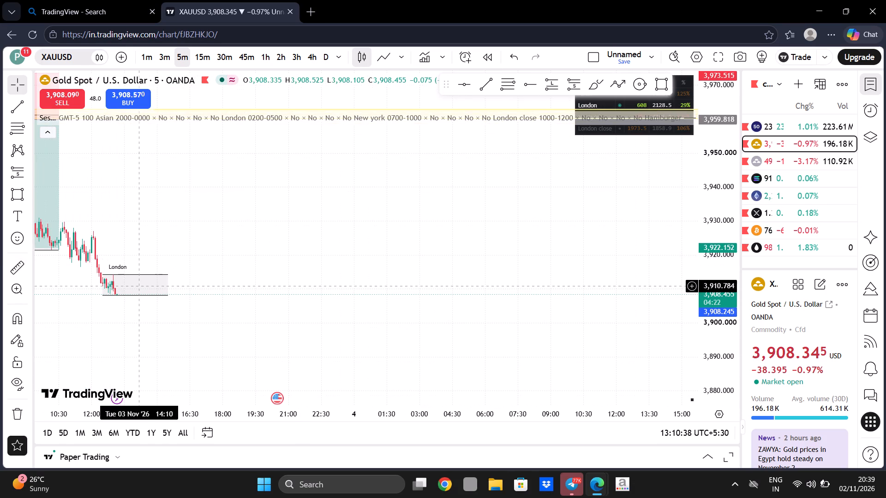
left_click_drag(14, 364, 80, 240)
scroll(212, 273, "down", 5)
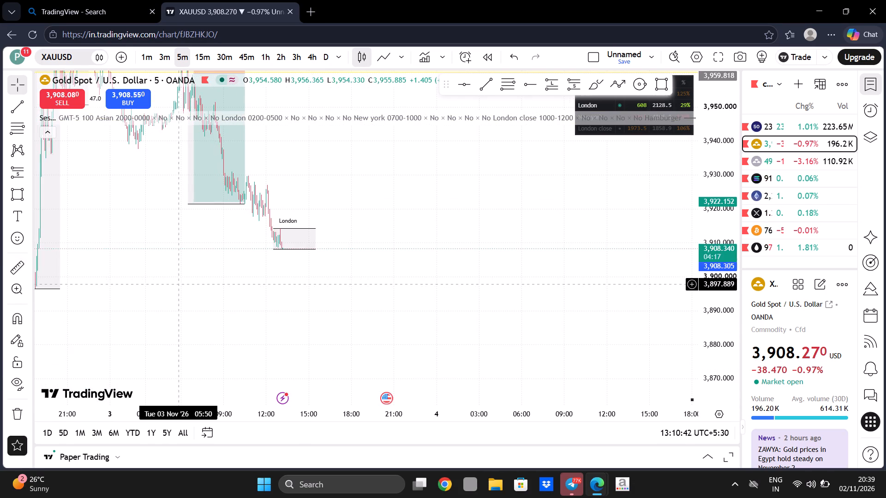
left_click_drag(179, 284, 378, 386)
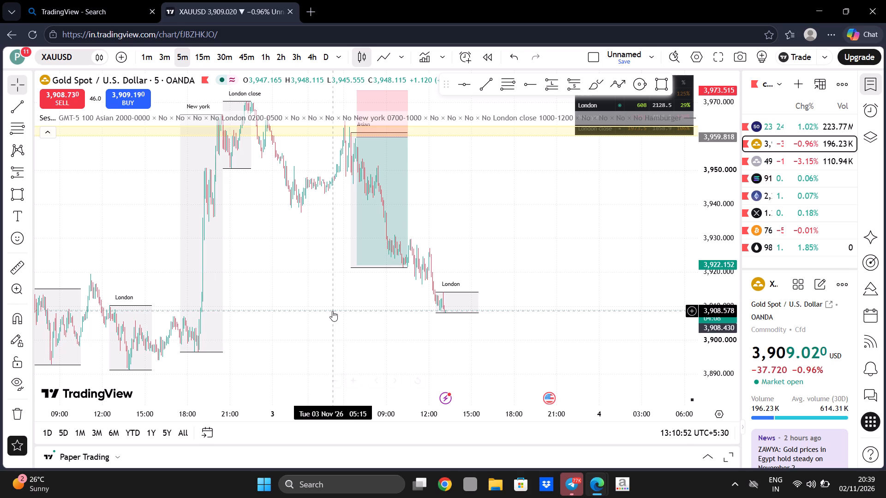
scroll(332, 311, "down", 3)
scroll(332, 311, "up", 2)
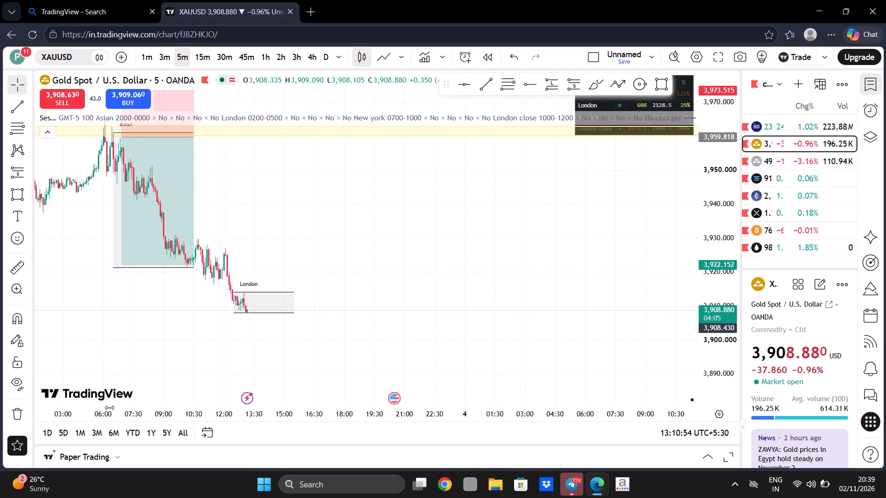
left_click_drag(122, 347, 284, 345)
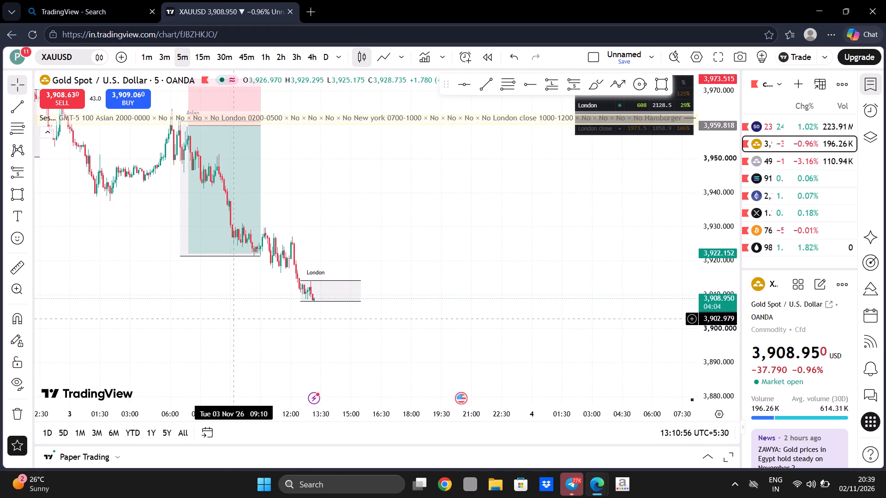
scroll(233, 319, "up", 4)
Close the browser window.
left_click(885, 0)
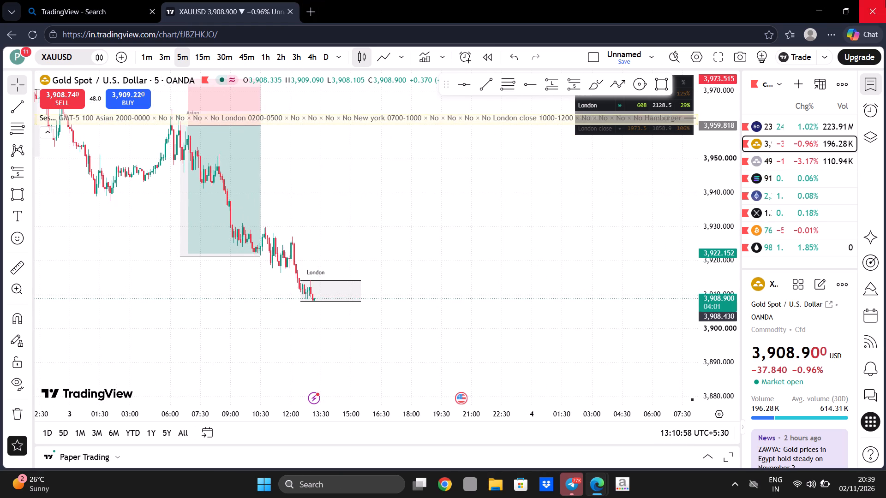
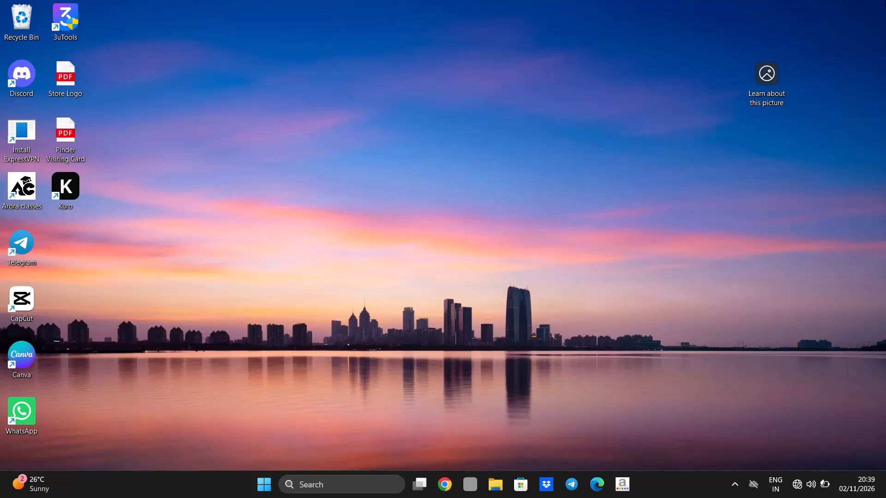
Open the Shut Down Windows dialog from the desktop.
key("alt+F4")
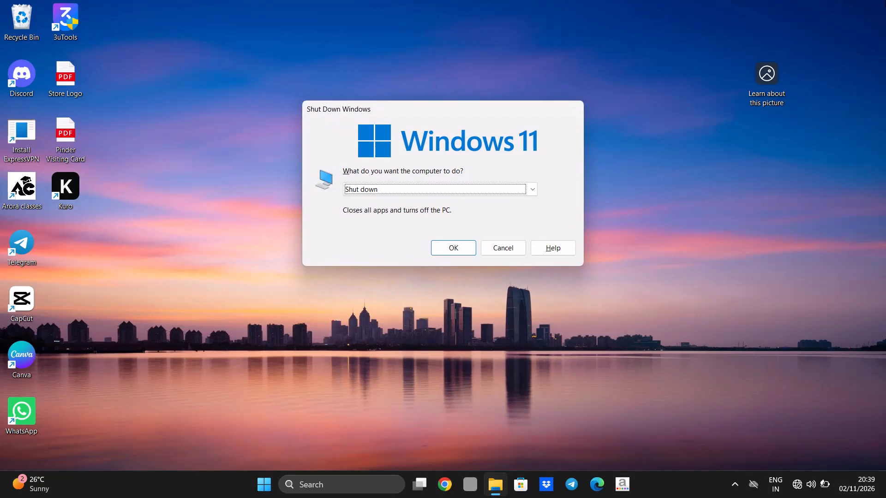